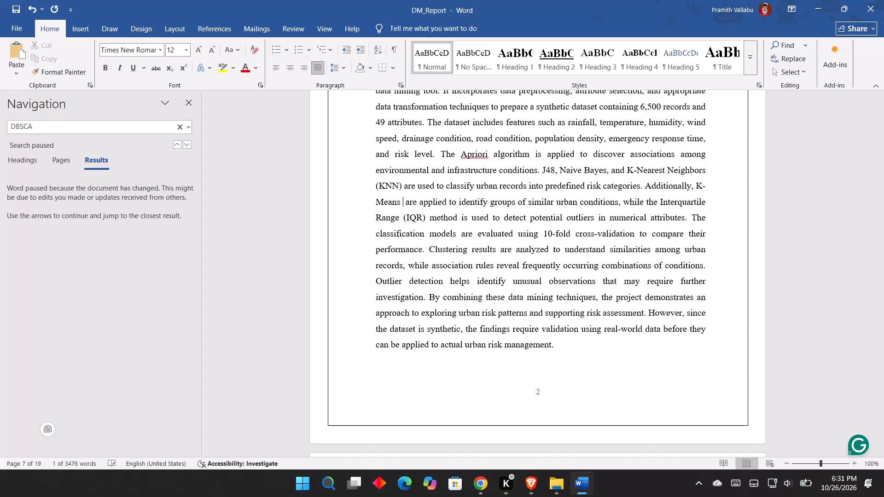
Delete the extra space after "K-Means" in the project overview paragraph on page 2.
key(BackSpace)
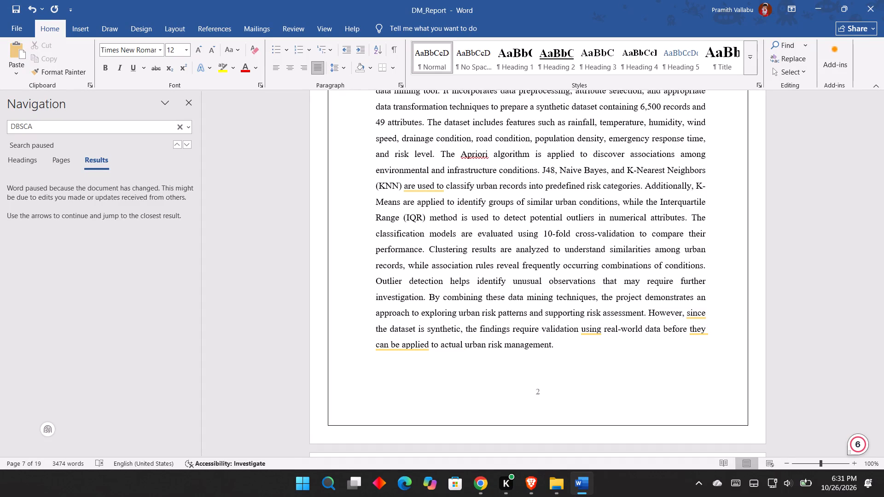
Review the overview paragraph on page 2 and the 1.2 Objective section for the clustering methods they mention.
scroll(474, 306, down, 2)
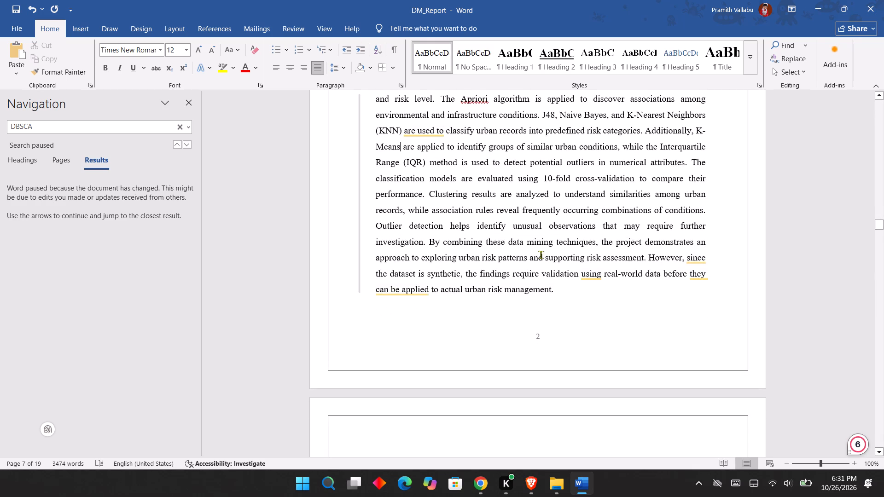
scroll(541, 254, up, 4)
scroll(540, 261, down, 9)
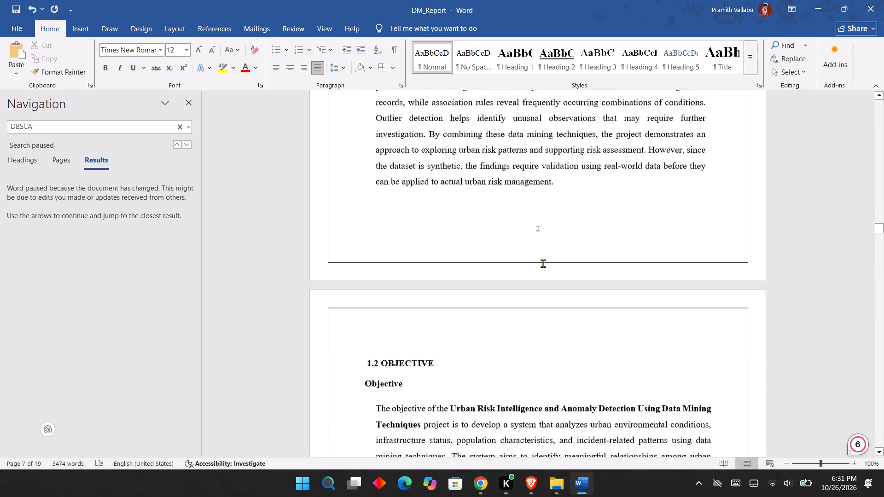
scroll(543, 263, down, 4)
scroll(543, 263, up, 14)
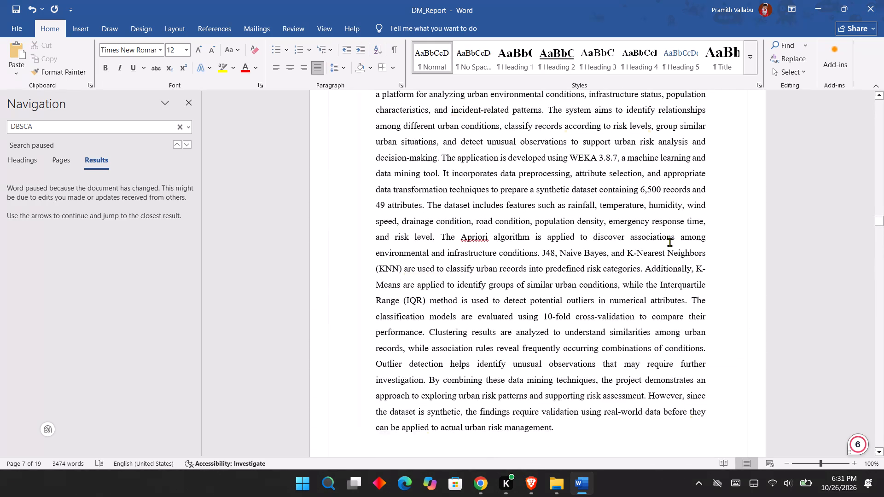
scroll(552, 208, up, 4)
scroll(565, 214, down, 14)
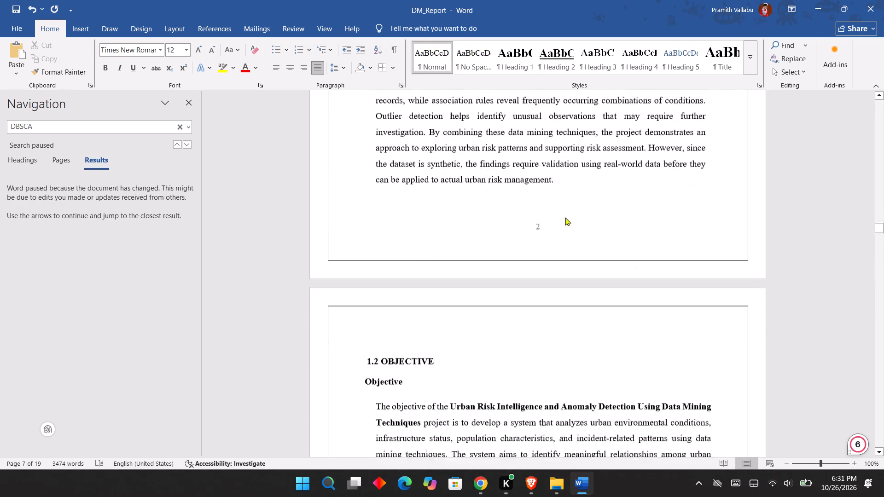
scroll(565, 217, down, 9)
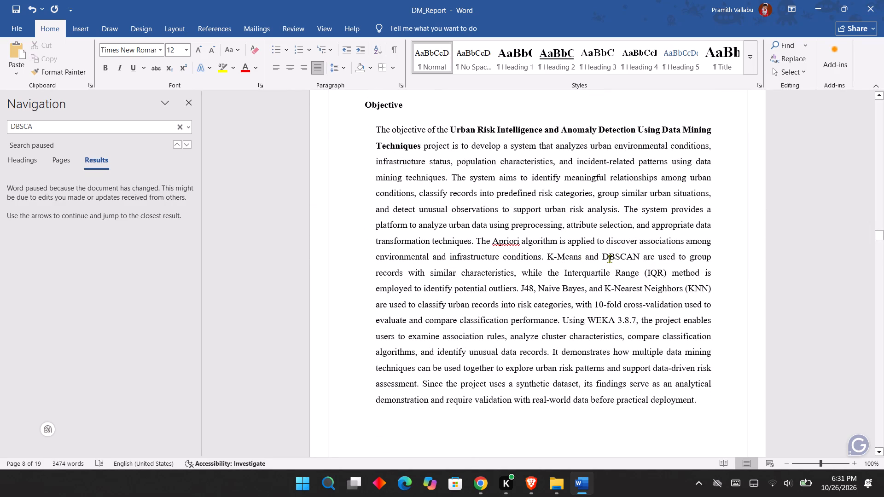
scroll(596, 209, up, 12)
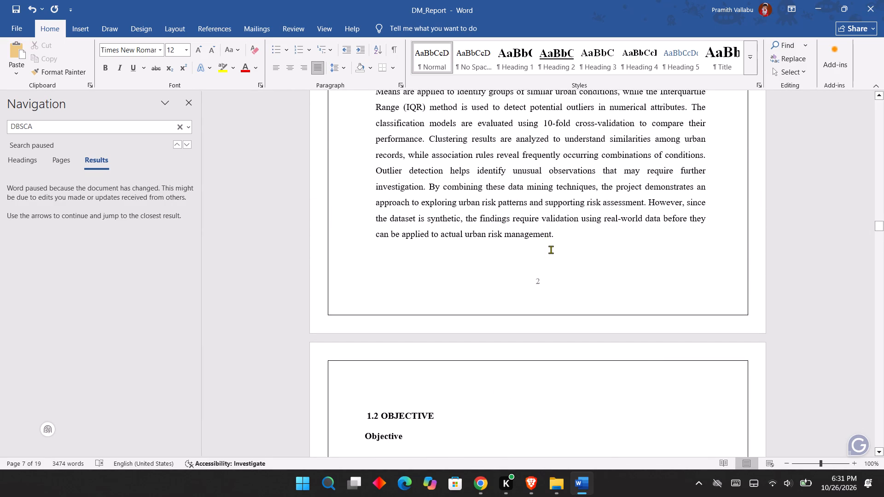
scroll(552, 253, up, 10)
scroll(561, 259, down, 19)
scroll(559, 260, down, 2)
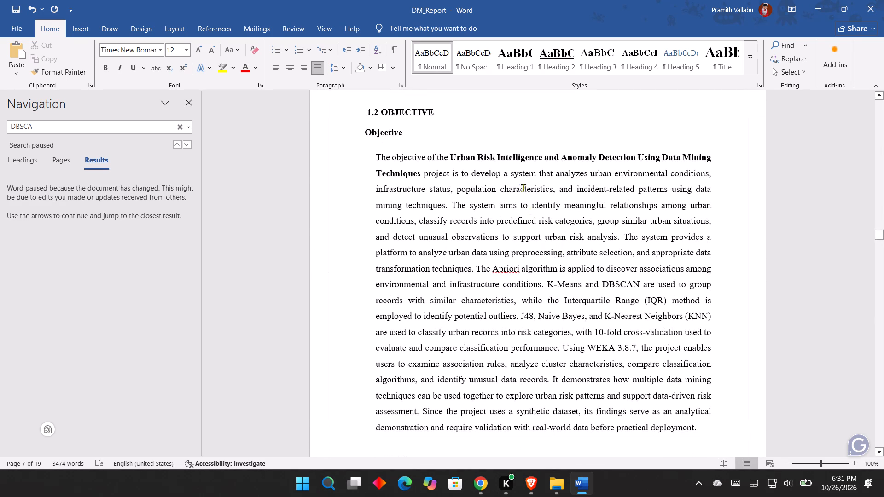
Search the document for "DB".
click(127, 129)
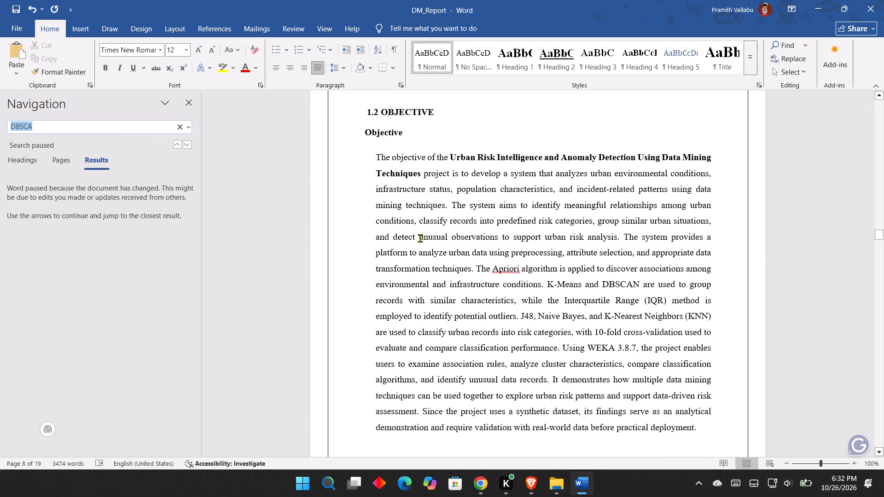
key(shift+d)
key(shift+b)
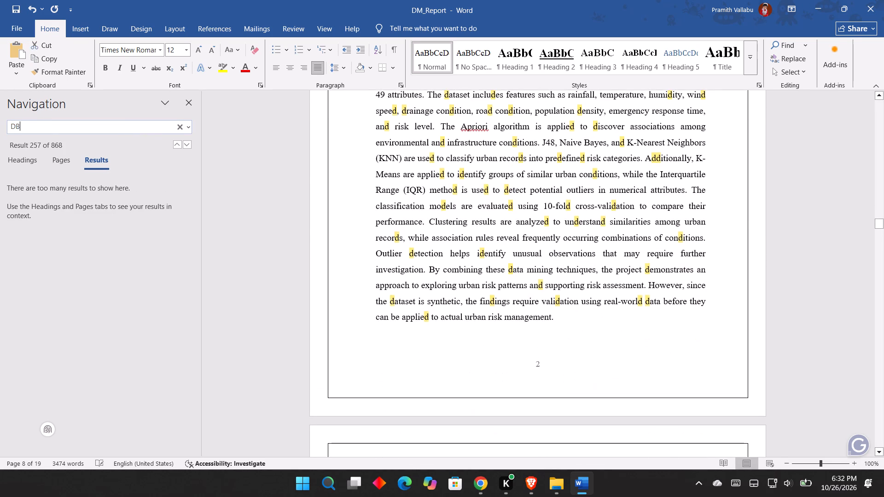
Delete "and DBSCAN" after "K-Means" in the 1.2 Objective paragraph, keeping a single space before "are used".
click(646, 176)
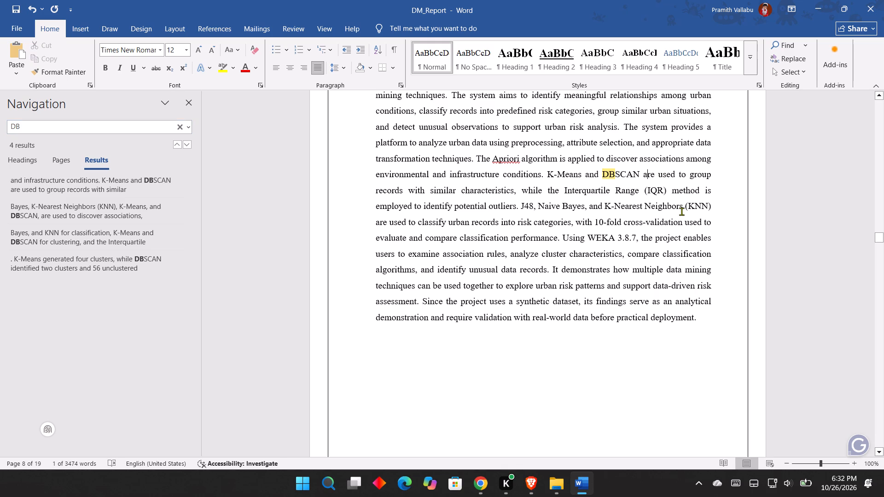
key(Left)
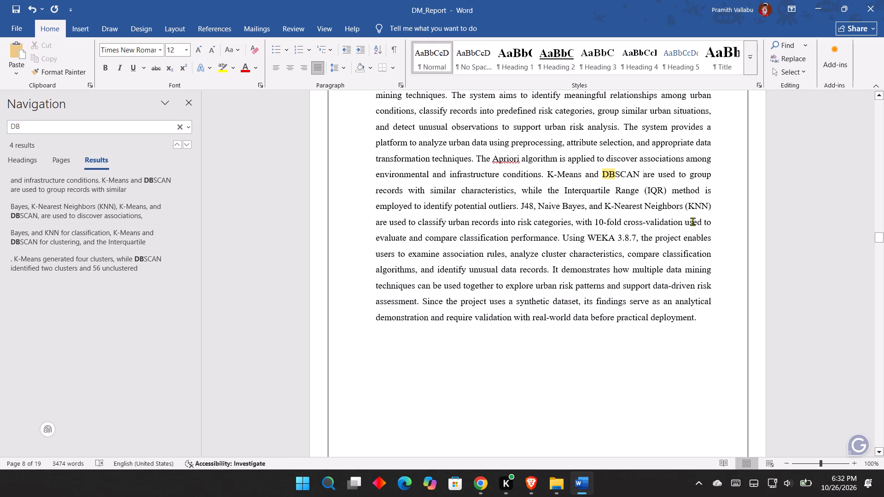
key(BackSpace)
key(BackSpace)
key(BackSpace)
key(BackSpace)
key(BackSpace)
key(BackSpace)
key(BackSpace)
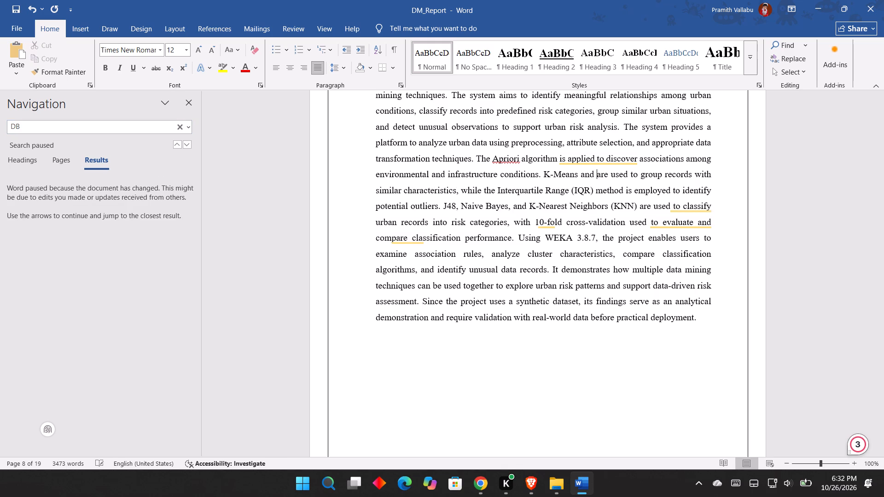
key(BackSpace)
key(BackSpace)
key(BackSpace)
key(BackSpace)
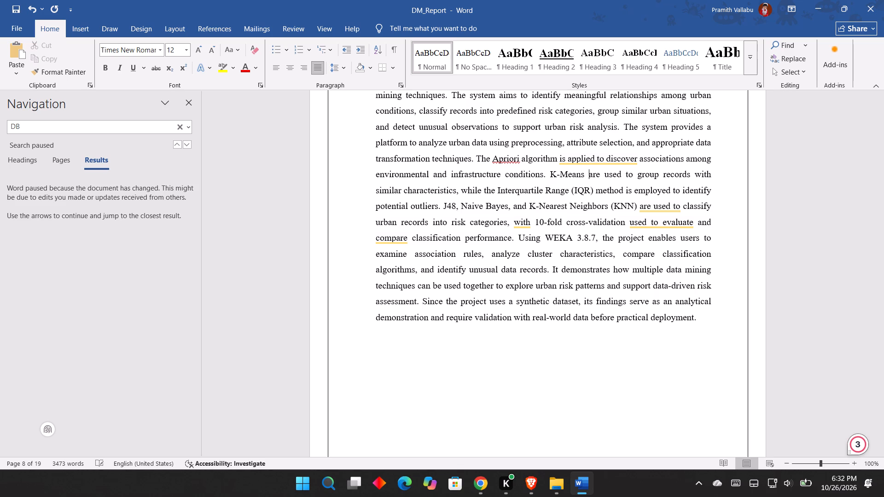
key(BackSpace)
key(space)
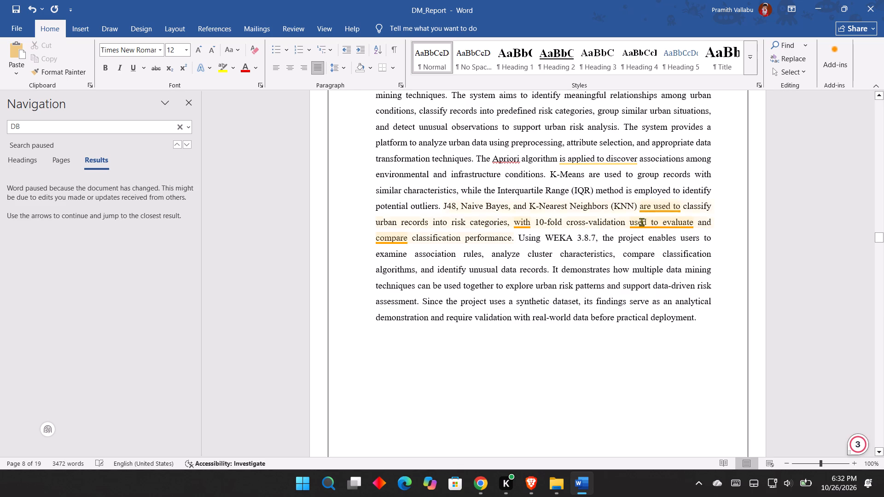
Delete "and DBSCAN" after "K-Means" in the algorithm list of the Development Environment paragraph in Chapter-II.
scroll(641, 222, up, 3)
scroll(663, 253, up, 3)
scroll(671, 264, down, 2)
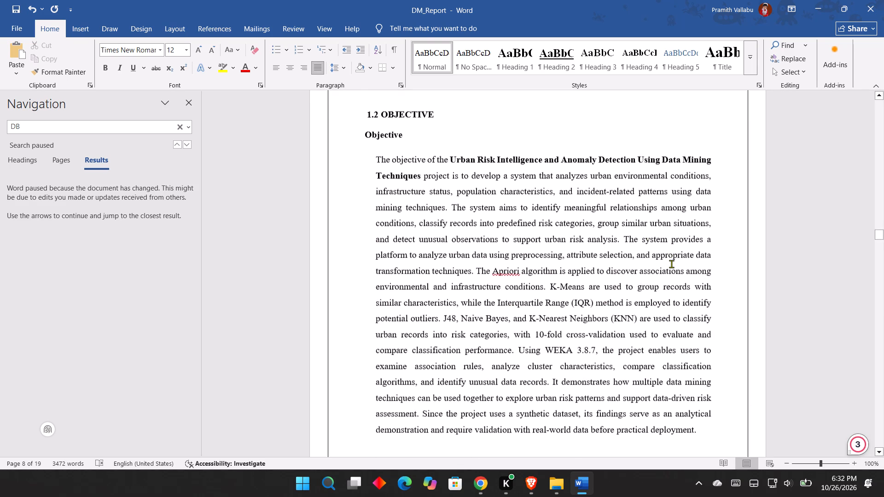
scroll(672, 264, down, 1)
scroll(553, 239, down, 1)
scroll(585, 219, down, 1)
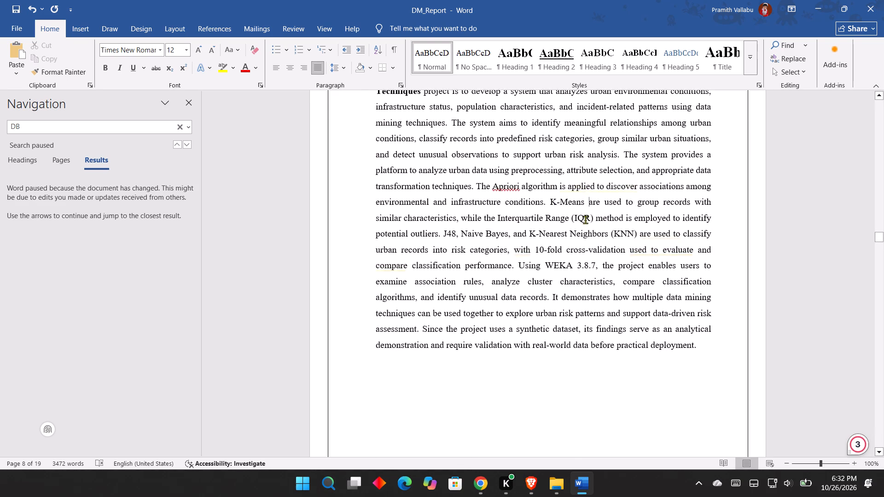
scroll(592, 225, down, 2)
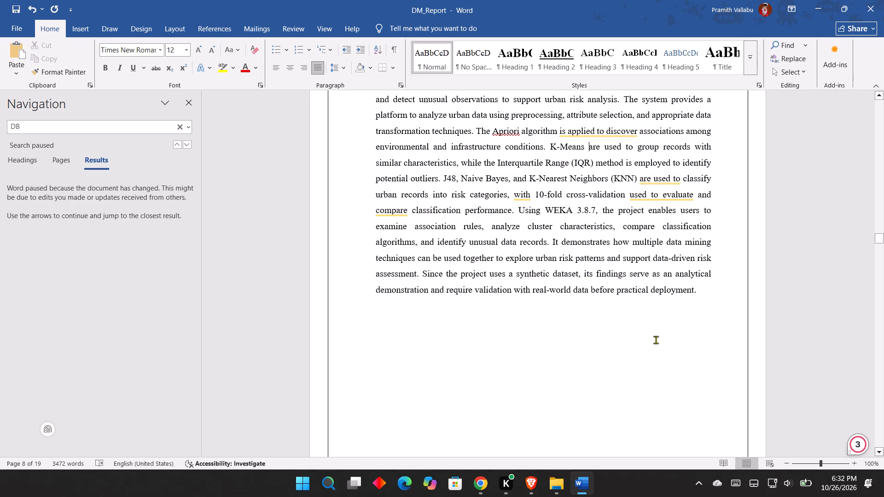
scroll(669, 347, down, 19)
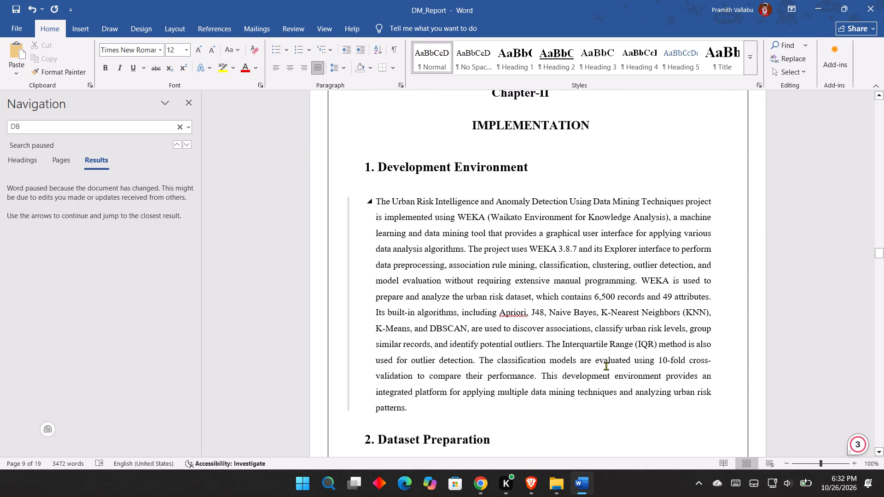
click(466, 326)
key(BackSpace)
key(BackSpace)
key(BackSpace)
key(BackSpace)
key(BackSpace)
key(BackSpace)
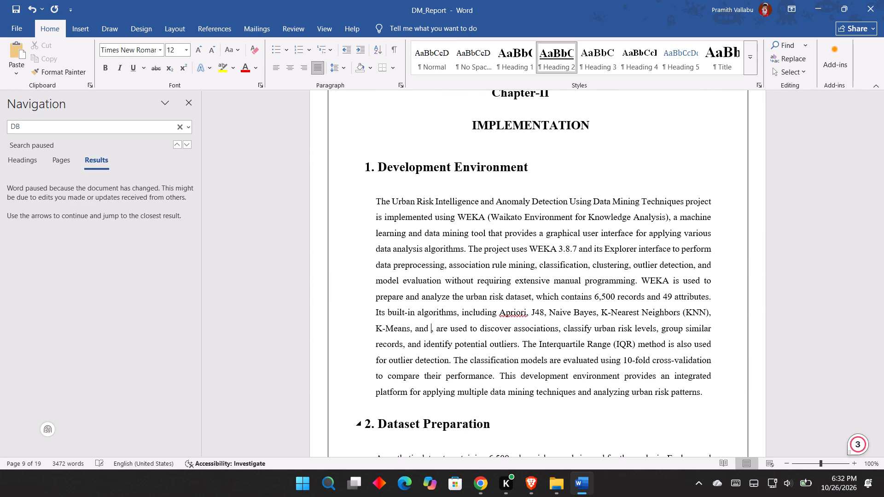
key(BackSpace)
key(BackSpace)
key(BackSpace)
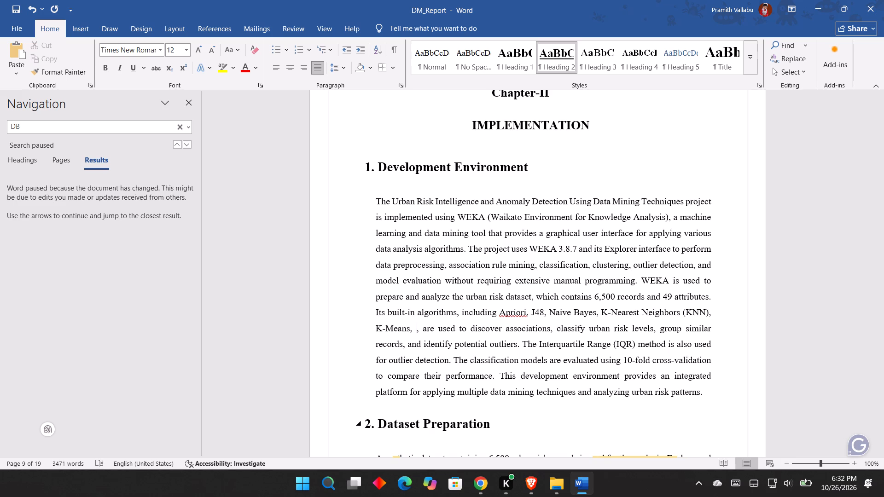
Remove the stray space and comma left after "K-Means," in the Development Environment paragraph's algorithm list.
key(BackSpace)
key(BackSpace)
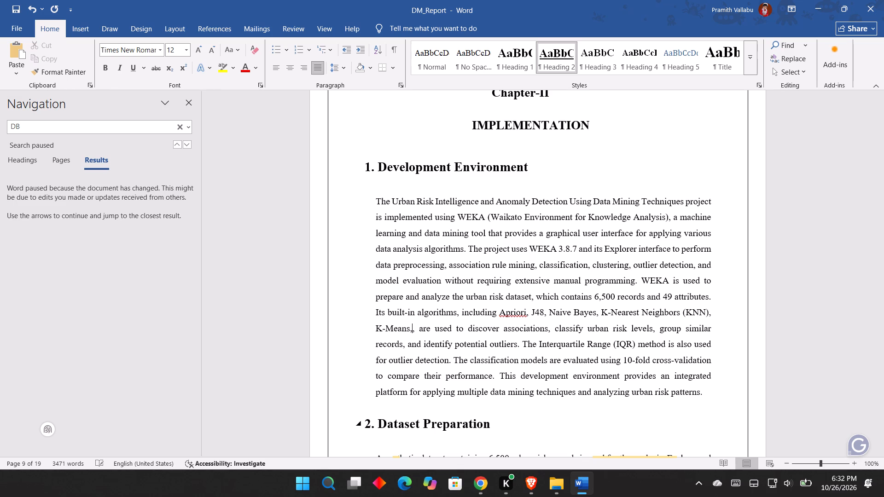
scroll(442, 15, down, 2)
scroll(445, 15, up, 1)
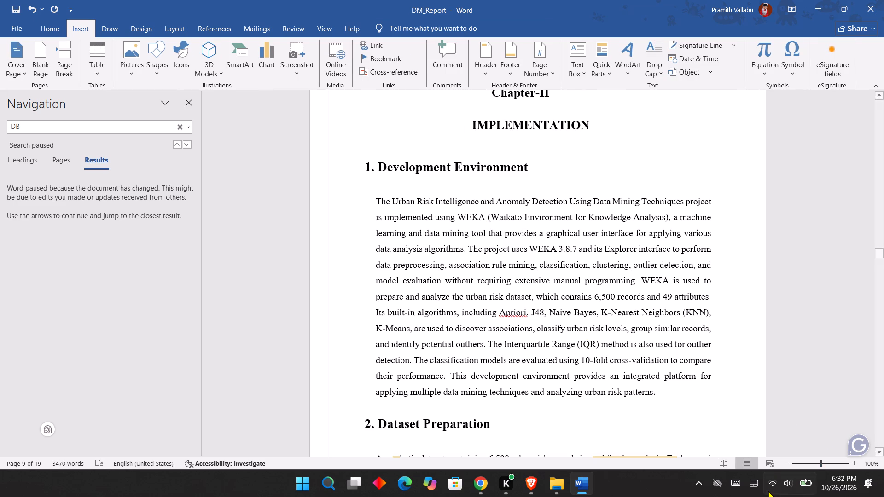
Connect the computer to the VNR-Hostel Wi-Fi network.
click(769, 491)
click(720, 264)
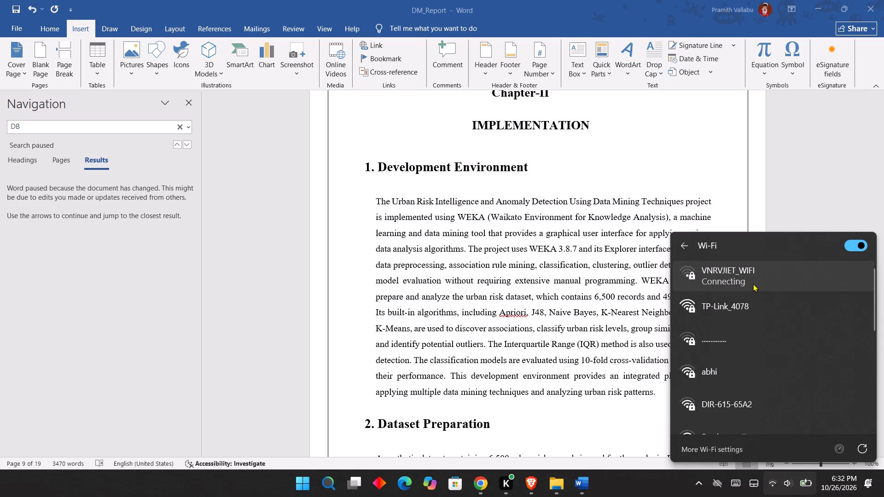
scroll(754, 282, down, 3)
scroll(764, 318, down, 3)
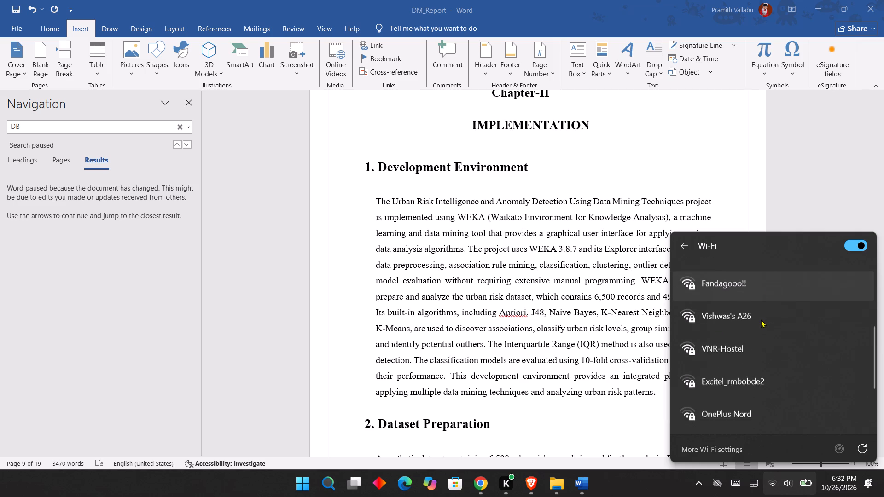
scroll(760, 319, down, 1)
click(758, 321)
click(810, 366)
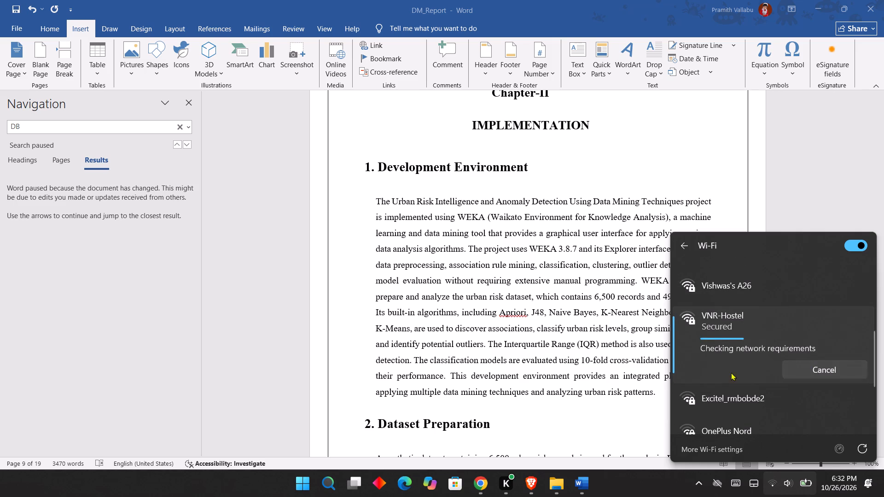
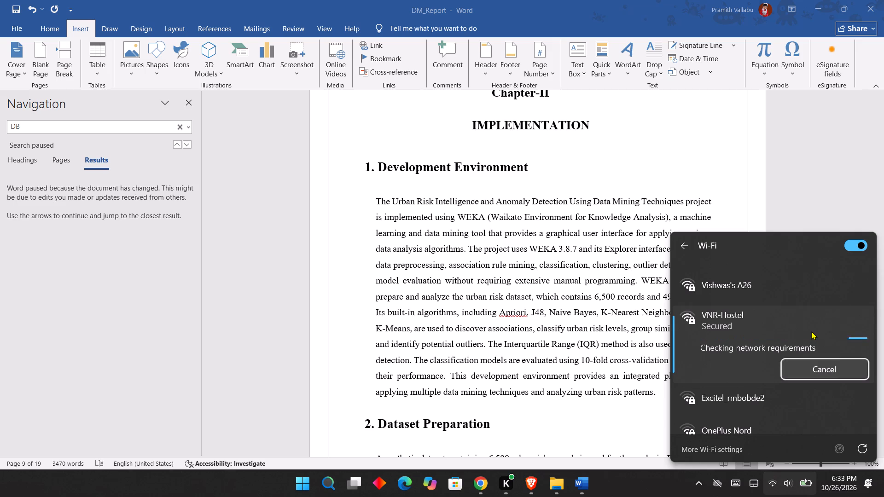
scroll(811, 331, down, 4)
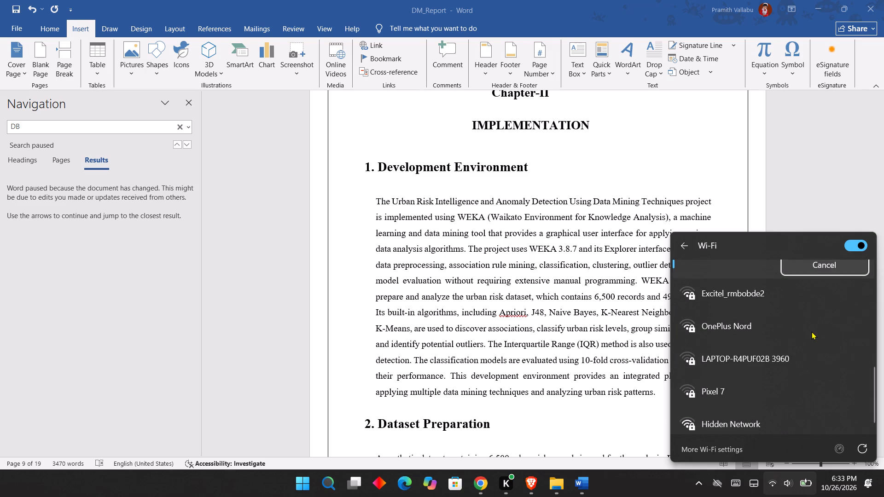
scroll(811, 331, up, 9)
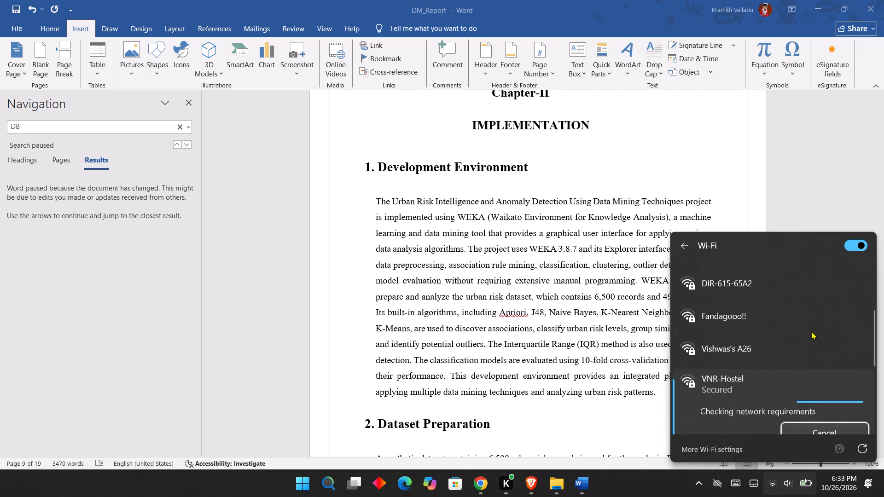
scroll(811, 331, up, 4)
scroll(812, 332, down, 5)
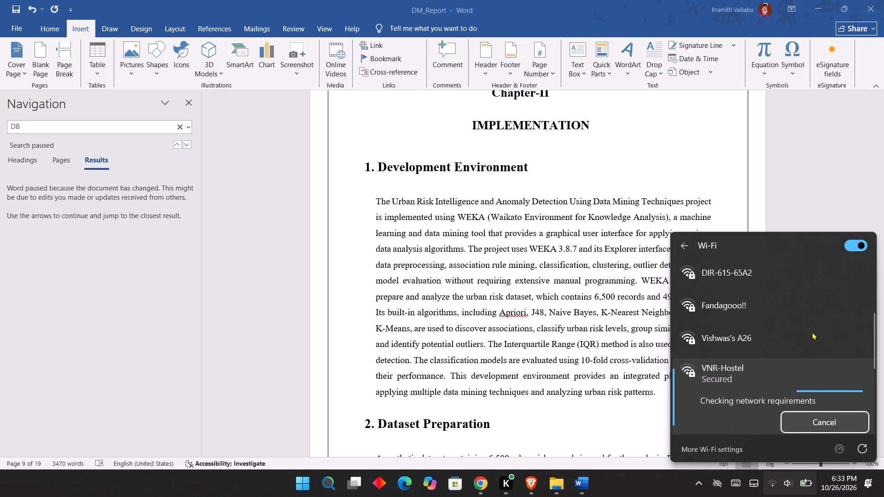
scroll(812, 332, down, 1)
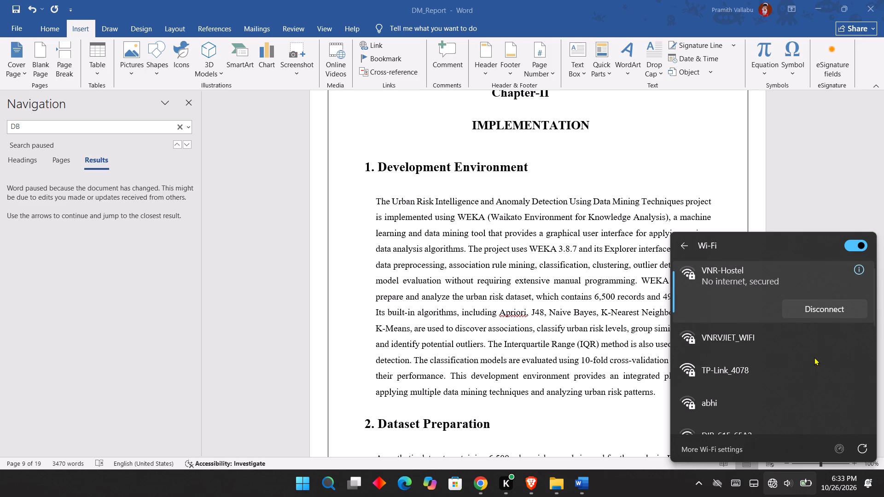
Restart the Wi-Fi connection by switching Wi-Fi off and back on.
click(767, 288)
triple_click(793, 284)
click(855, 242)
click(855, 242)
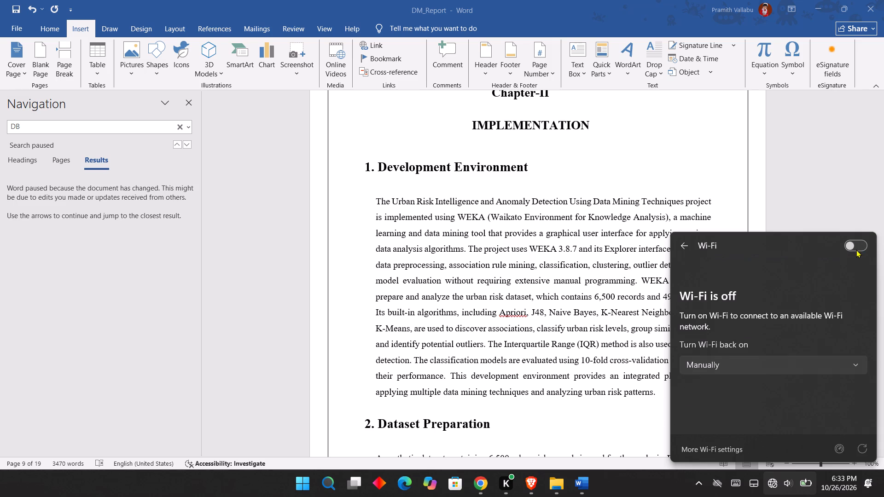
click(856, 249)
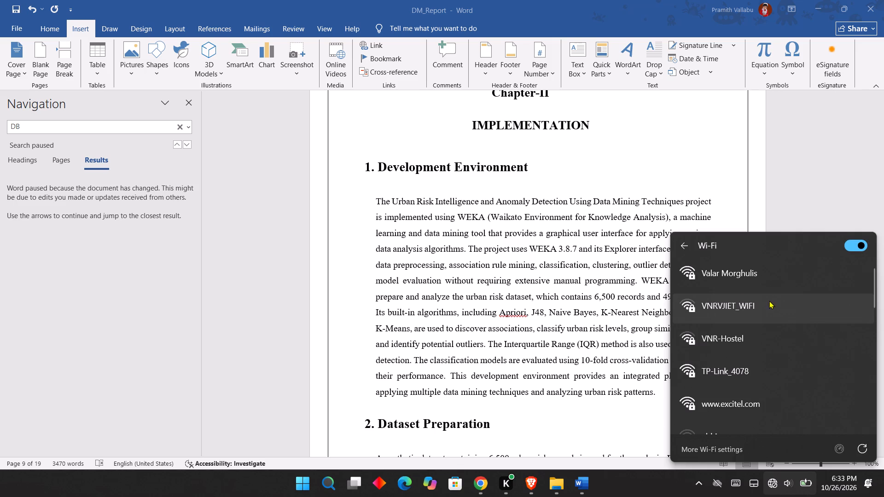
Connect to the Valar Morghulis Wi-Fi network with automatic connection enabled and return to the report.
scroll(770, 301, up, 4)
scroll(770, 301, down, 4)
scroll(777, 301, up, 5)
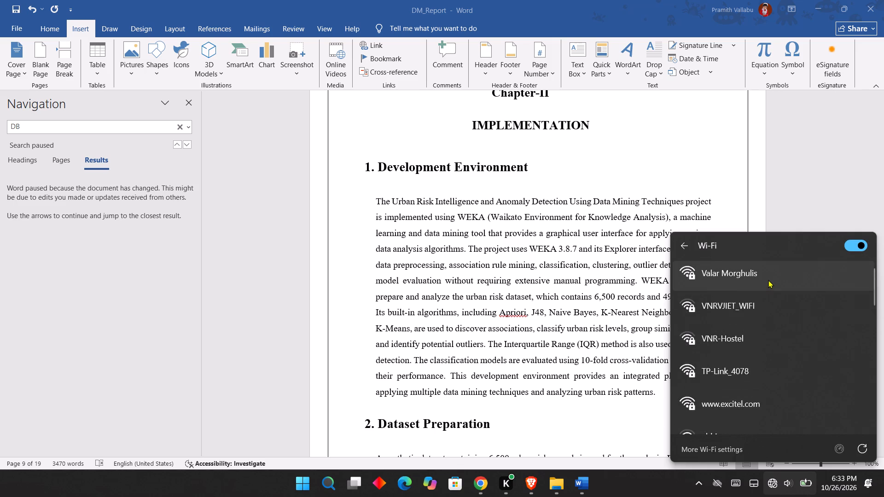
click(768, 278)
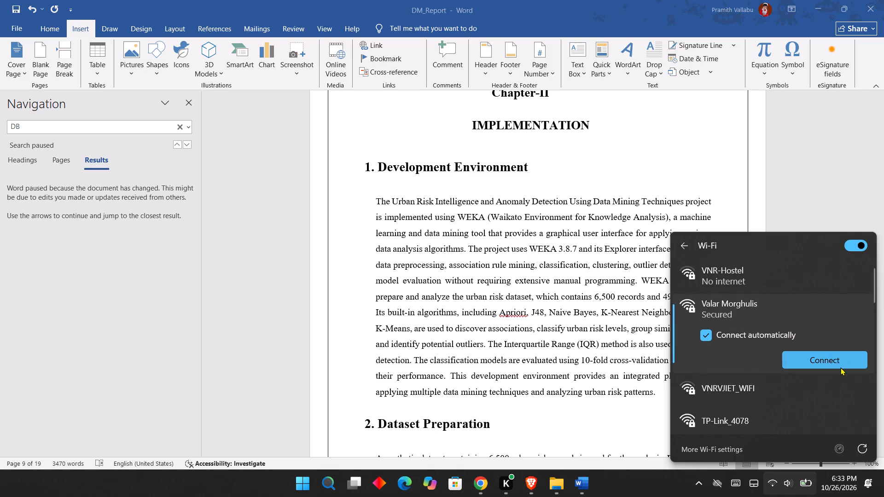
click(840, 360)
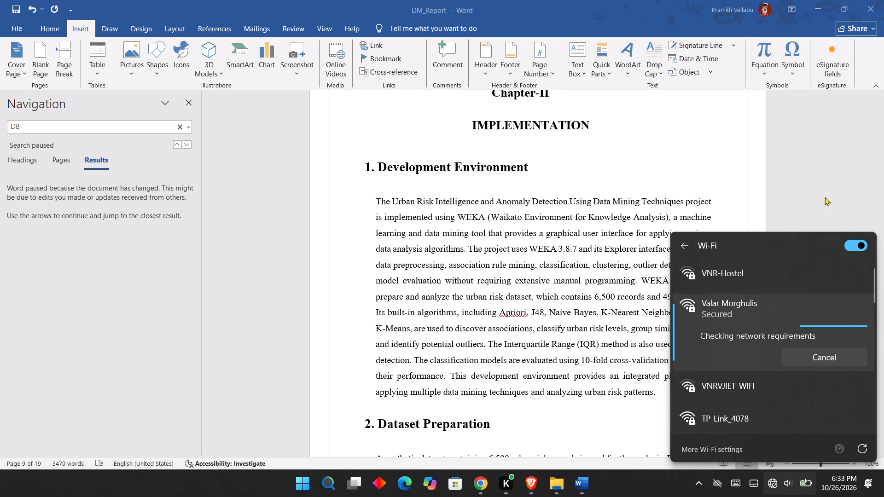
click(820, 194)
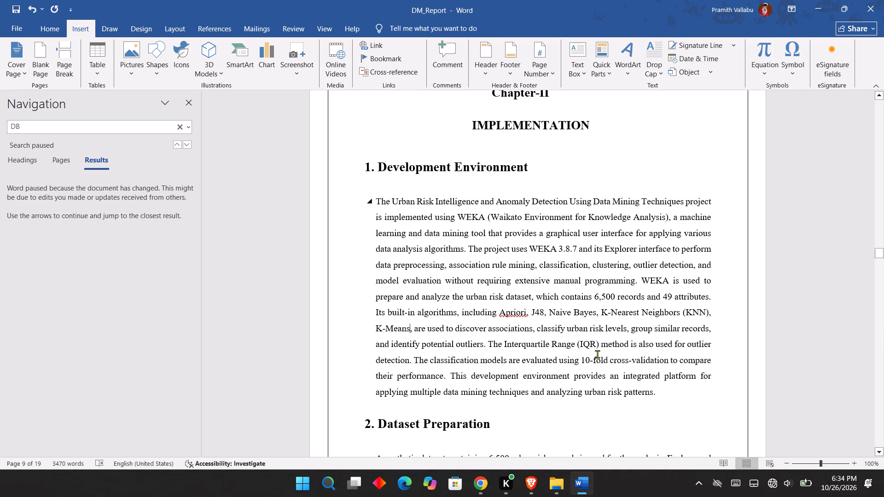
Look through the 2. Dataset Preparation section of Chapter-II for remaining DBSCAN mentions.
scroll(597, 354, down, 8)
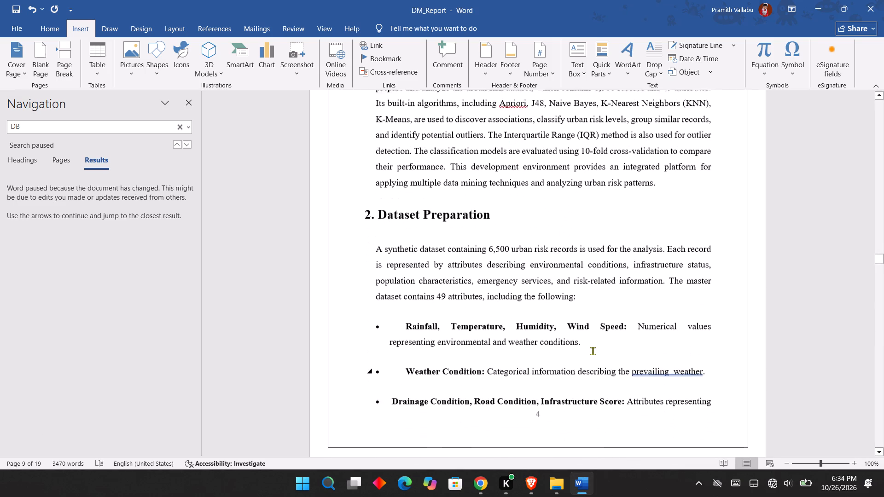
scroll(593, 351, down, 2)
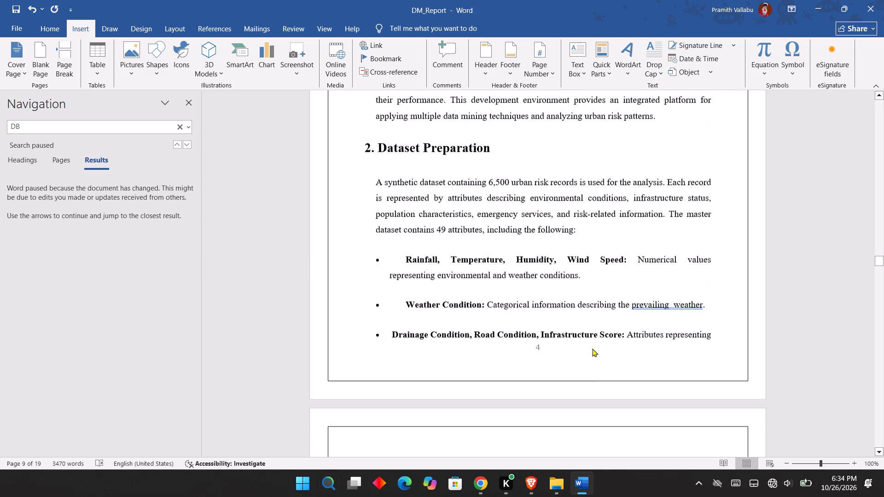
Indent the "Drainage Condition, Road Condition, Infrastructure Score" bullet text with seven spaces in the Dataset Preparation list.
click(391, 333)
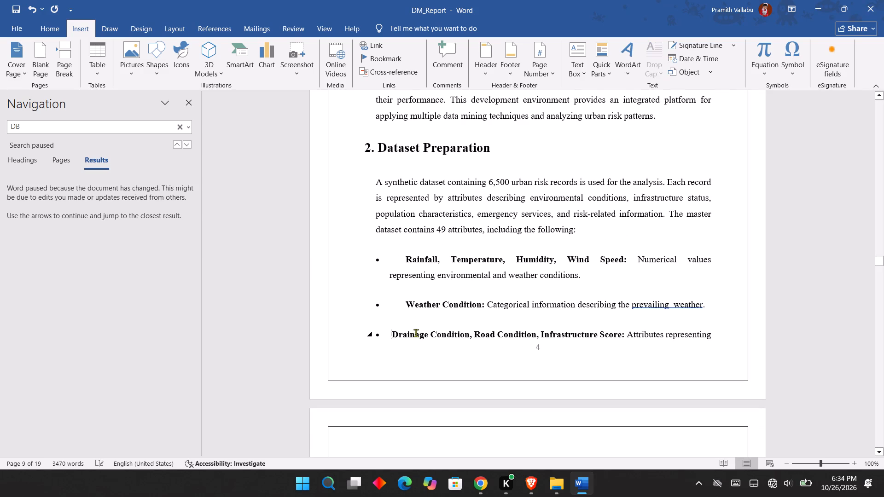
key(space)
key(space)
key(space)
key(space)
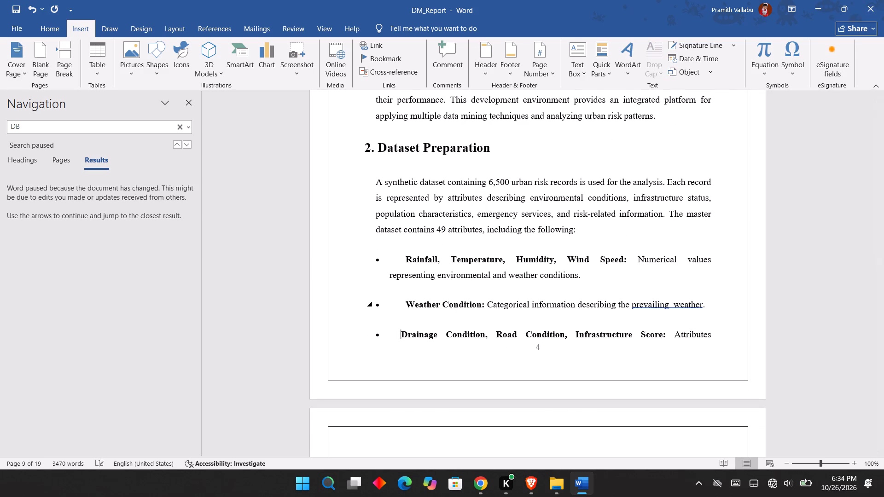
key(space)
key(space)
key(space)
Look through the rest of the Dataset Preparation list and the start of the Data Preprocessing section.
scroll(450, 314, down, 6)
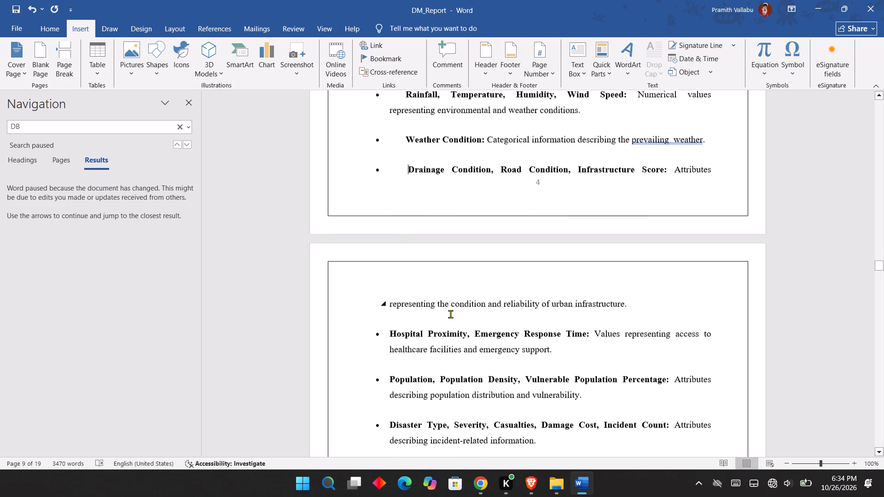
scroll(450, 314, down, 8)
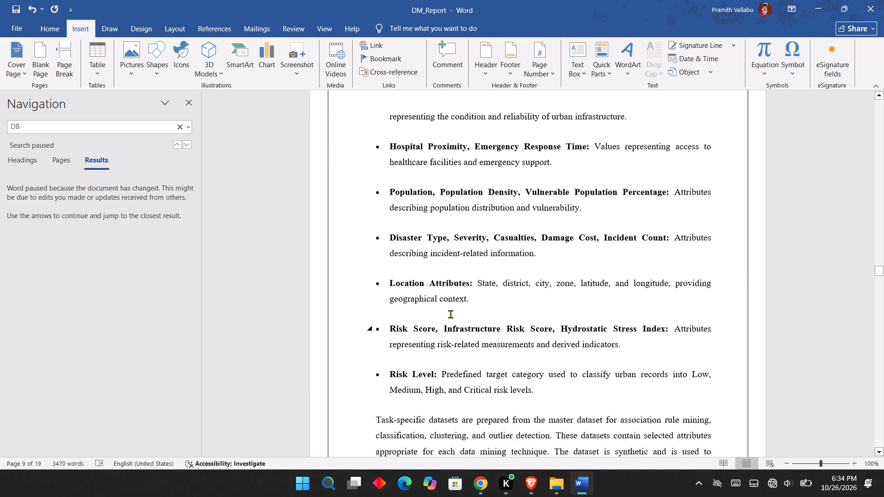
scroll(450, 314, down, 9)
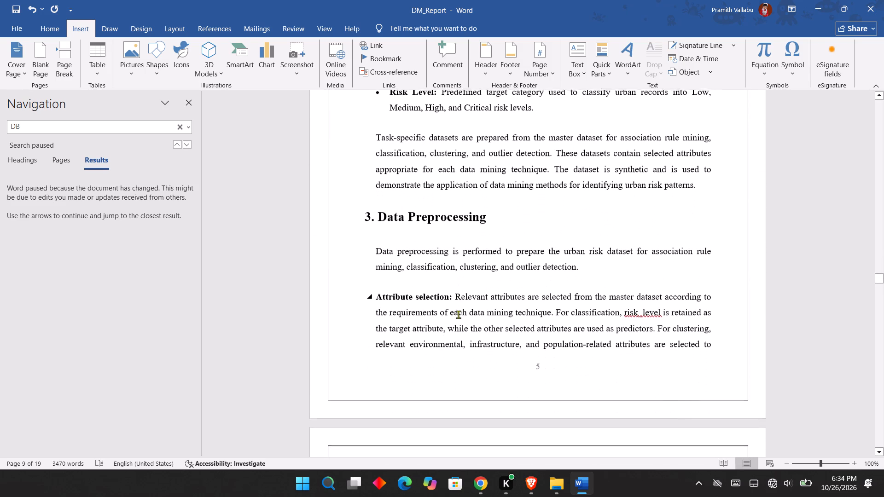
scroll(458, 314, up, 6)
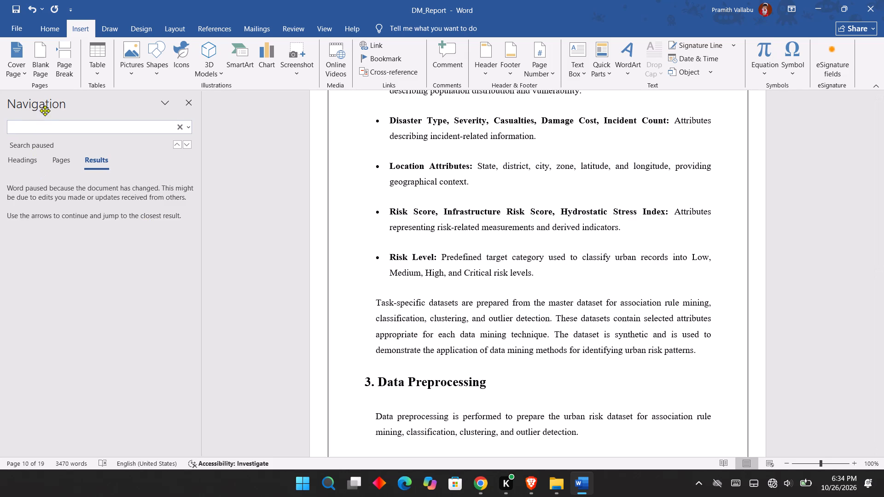
Search the document for "DBSCA".
click(49, 127)
text(DB)
text(SCA)
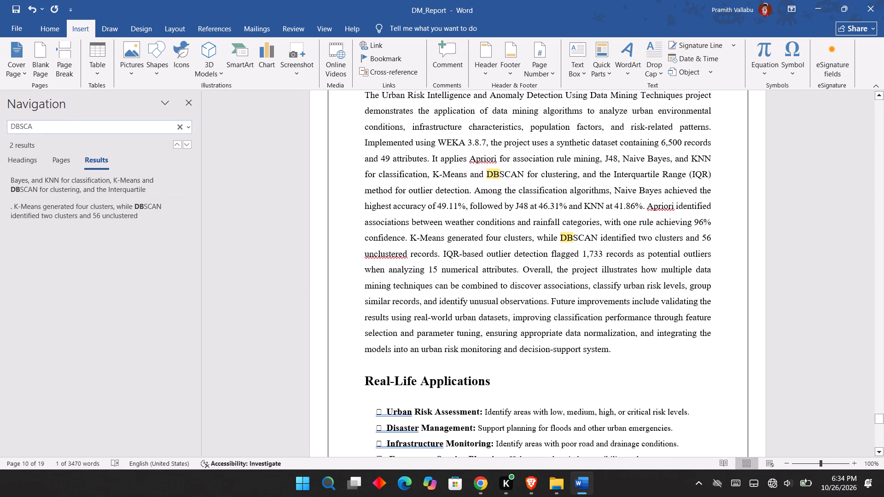
Delete "and DBSCAN" after "K-Means" in the Conclusion paragraph, keeping a single space before "for clustering".
scroll(441, 221, up, 11)
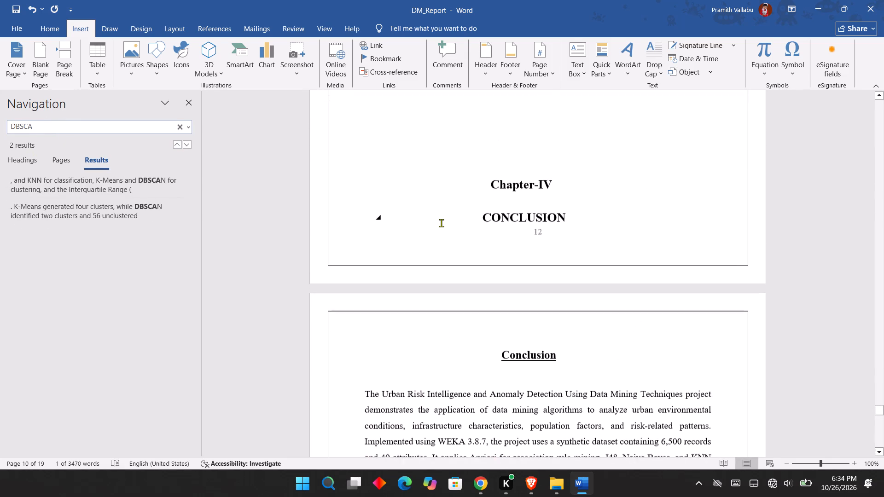
scroll(440, 231, down, 7)
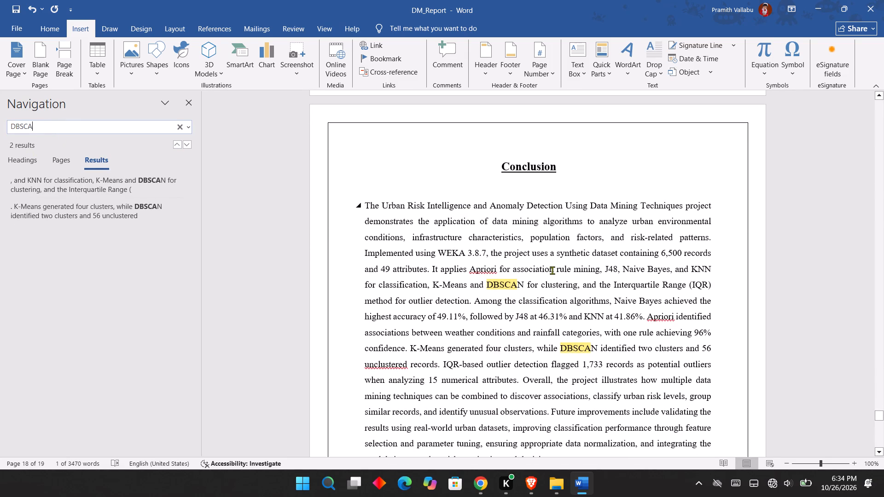
click(525, 285)
key(Right)
key(BackSpace)
key(BackSpace)
key(BackSpace)
key(BackSpace)
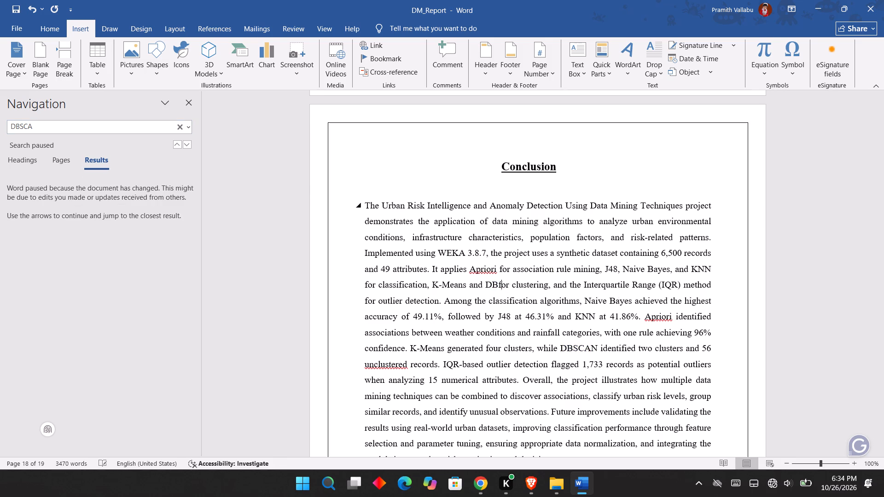
key(BackSpace)
key(BackSpace)
key(BackSpace)
key(BackSpace)
key(BackSpace)
key(BackSpace)
key(BackSpace)
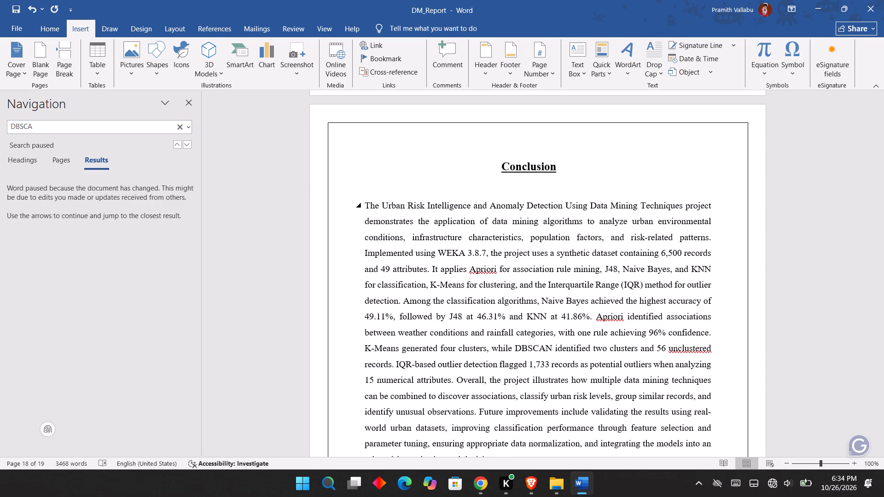
Delete ", while DBSCAN identified two clusters and 56 unclustered records" from the K-Means sentence in the Conclusion, keeping its full stop.
click(559, 347)
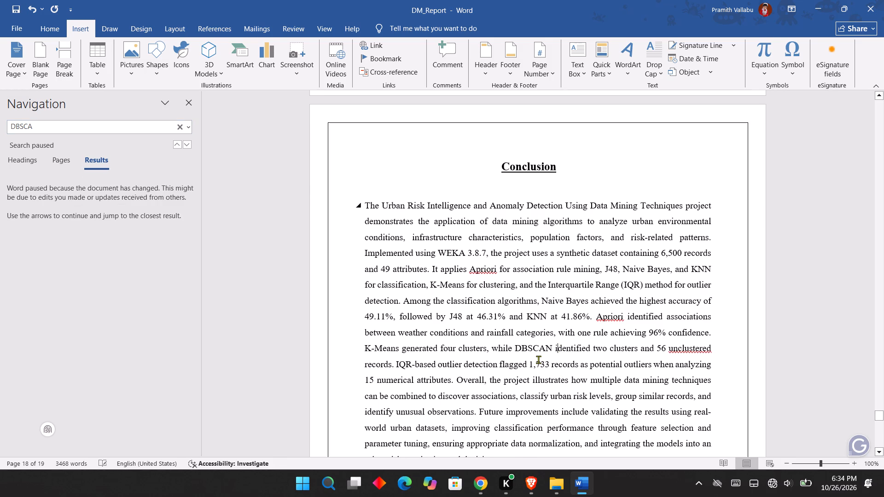
drag(492, 346, 576, 353)
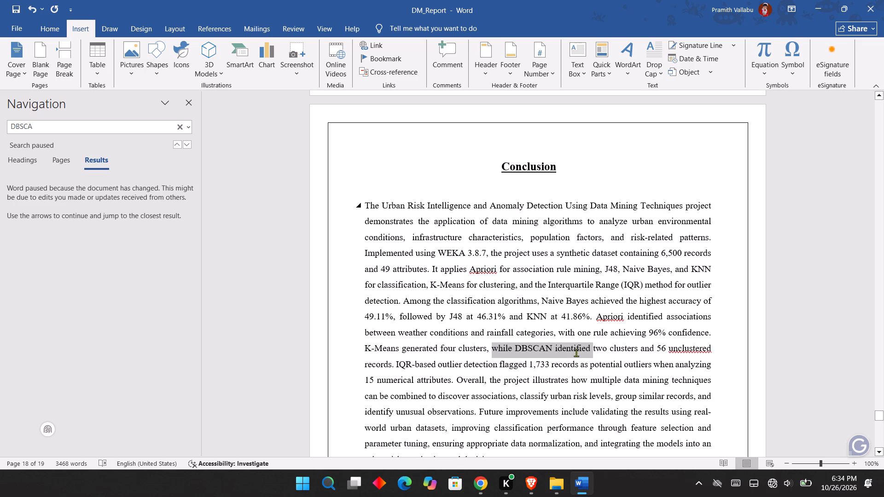
drag(576, 353, 391, 369)
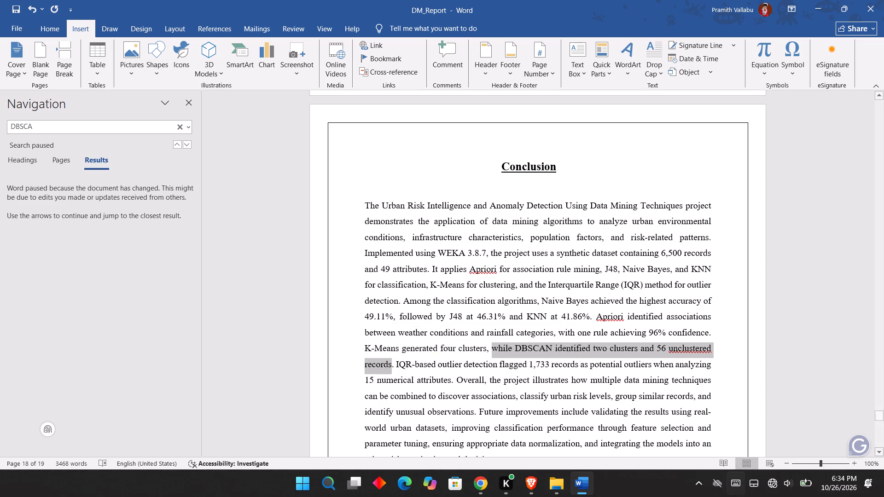
key(BackSpace)
key(BackSpace)
key(BackSpace)
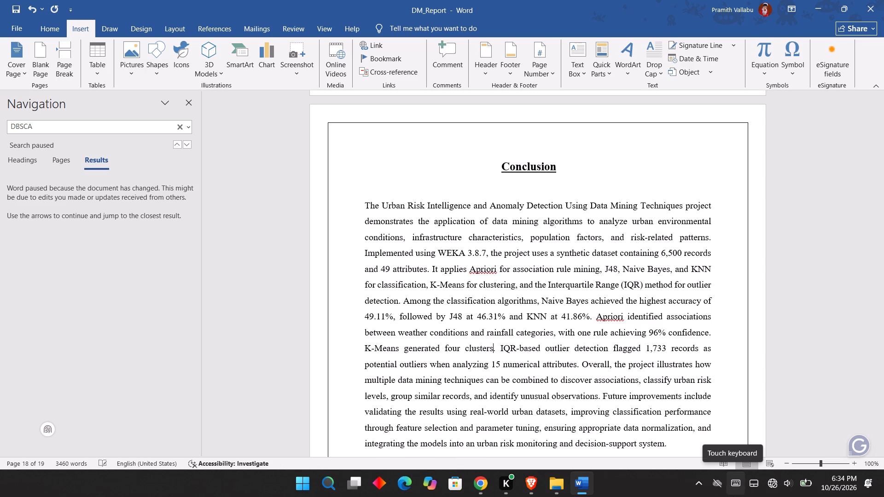
Insert three blank lines above the Chapter-IV heading to push it onto the next page.
scroll(553, 305, up, 12)
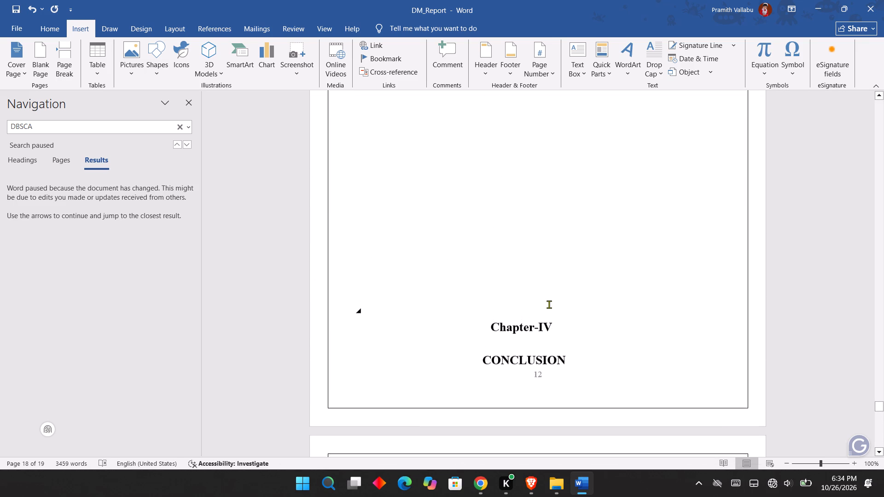
click(543, 300)
key(Down)
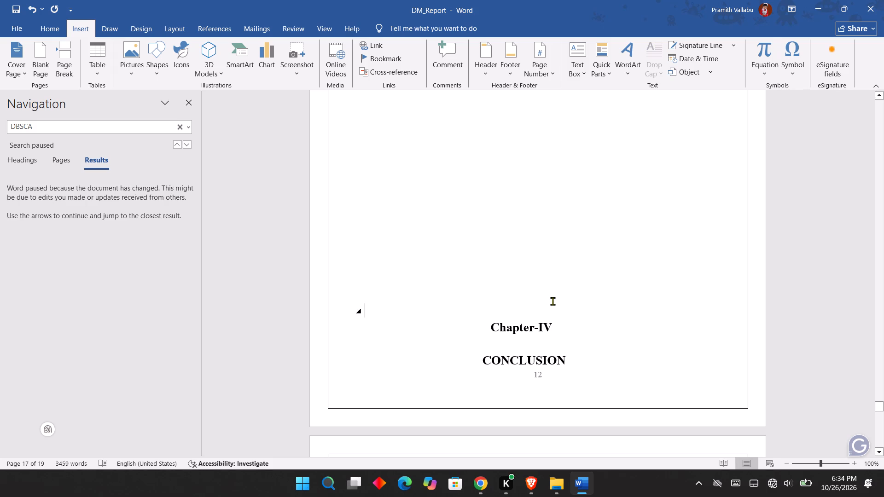
key(Return)
key(Return)
key(Return)
Review the Conclusion, Real-Life Applications and References pages, then go back through the classifier screenshots around 5.KNN.
scroll(532, 337, down, 4)
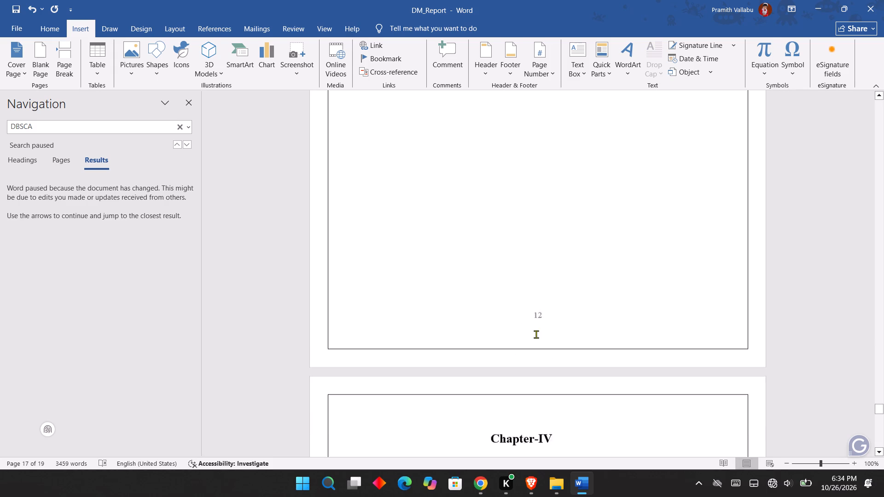
scroll(553, 325, down, 14)
scroll(560, 325, down, 7)
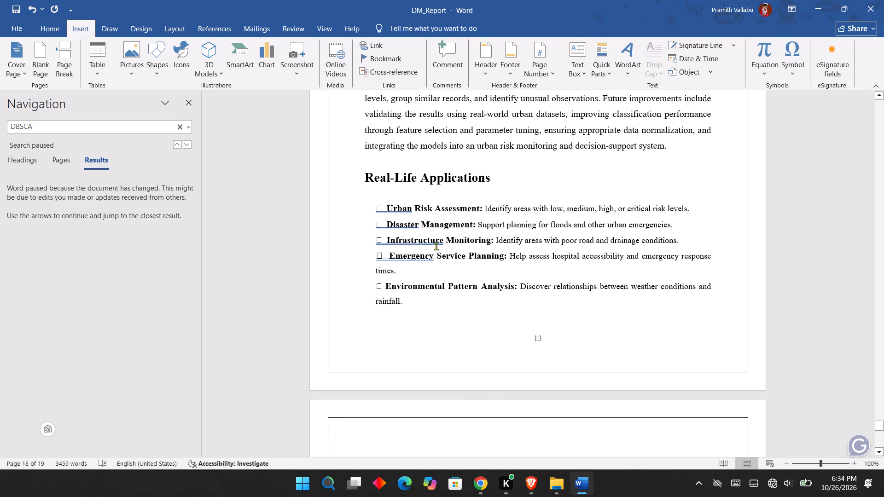
scroll(559, 294, down, 14)
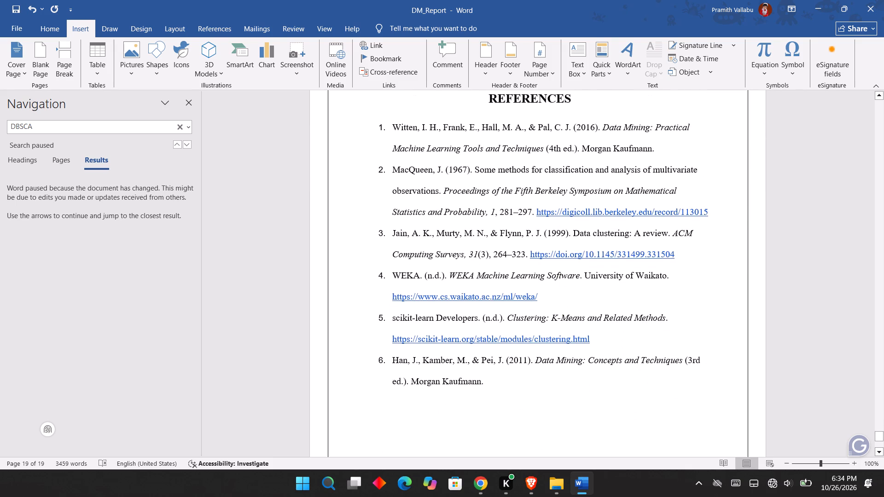
scroll(563, 312, down, 5)
scroll(562, 313, up, 6)
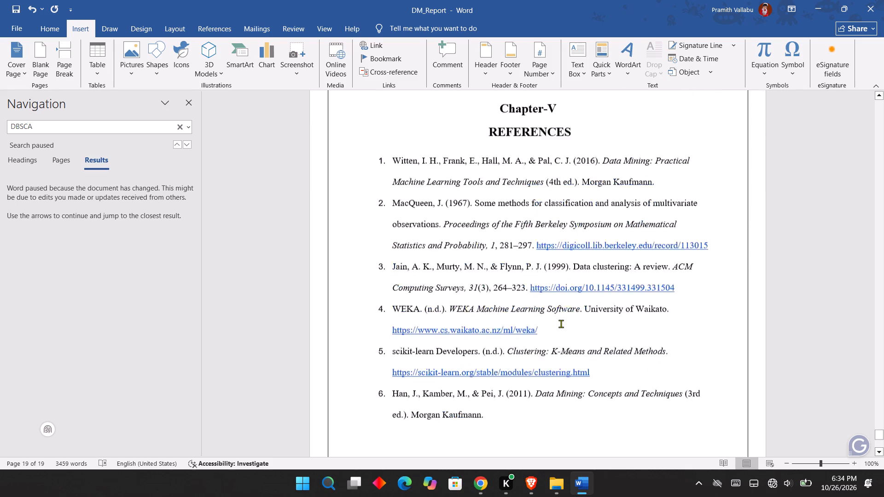
scroll(561, 324, up, 16)
scroll(562, 324, up, 5)
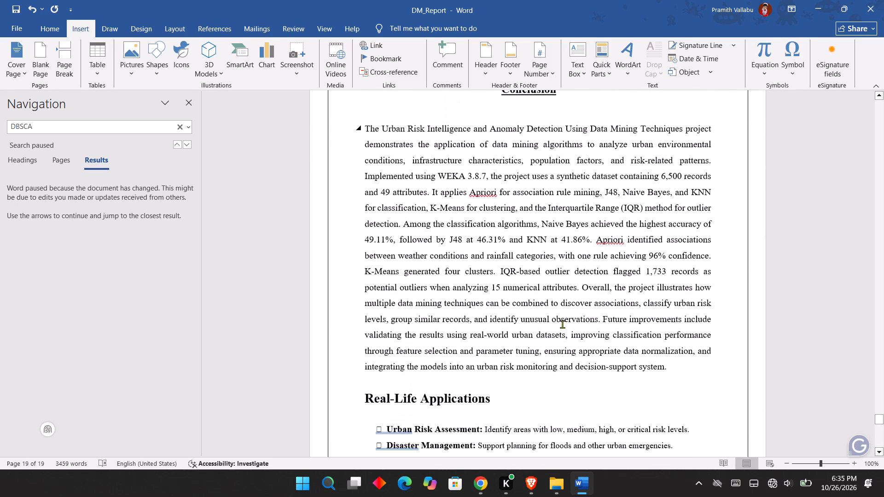
scroll(563, 324, up, 13)
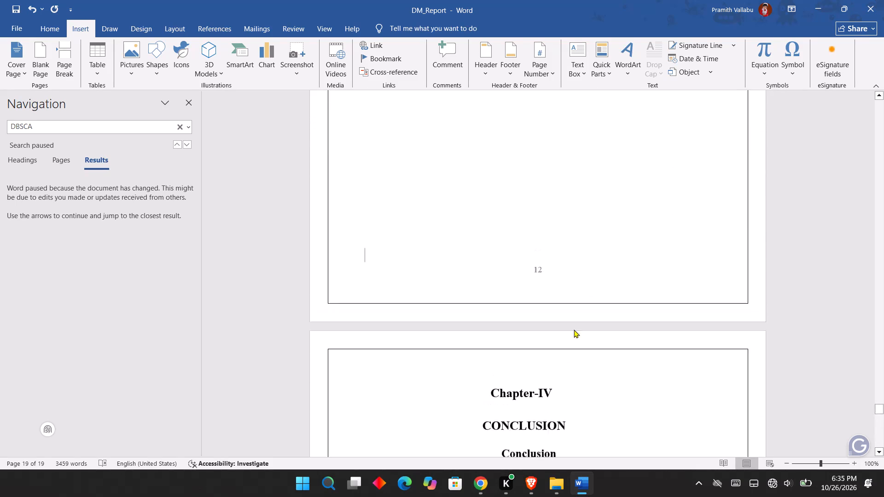
scroll(574, 329, up, 5)
scroll(579, 241, up, 15)
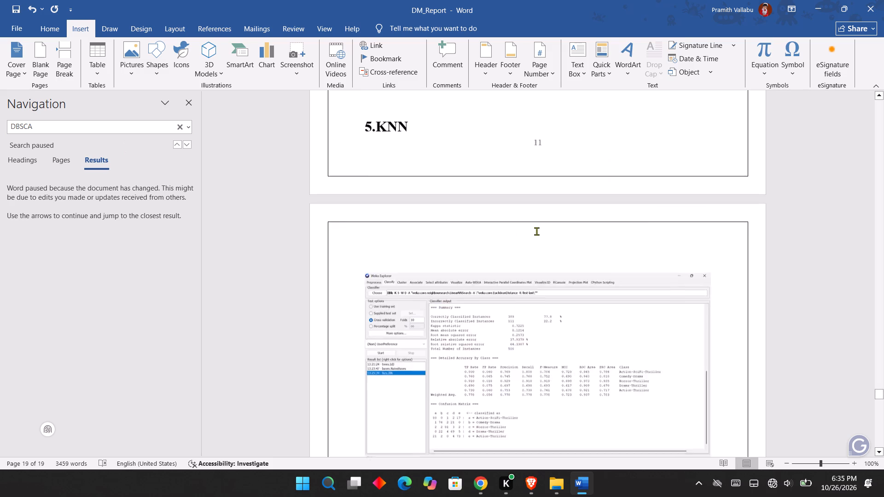
scroll(536, 231, up, 6)
Search the document for "DBSCAN" to check for remaining mentions.
click(93, 125)
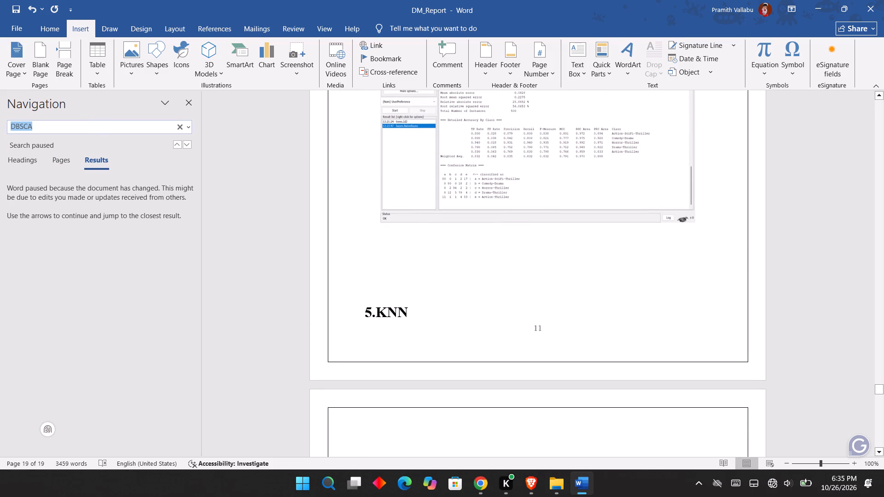
key(ctrl+a)
key(BackSpace)
text(DBSCA)
key(shift+n)
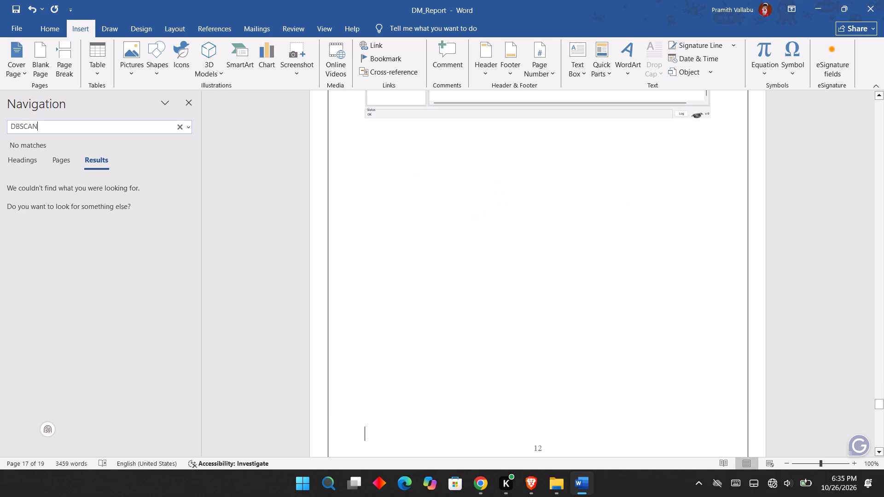
key(Return)
key(Return)
key(Return)
key(Return)
key(Return)
key(Return)
key(Return)
Insert one blank line above the 5.KNN heading to push it toward the following page.
scroll(528, 252, down, 14)
scroll(588, 271, up, 14)
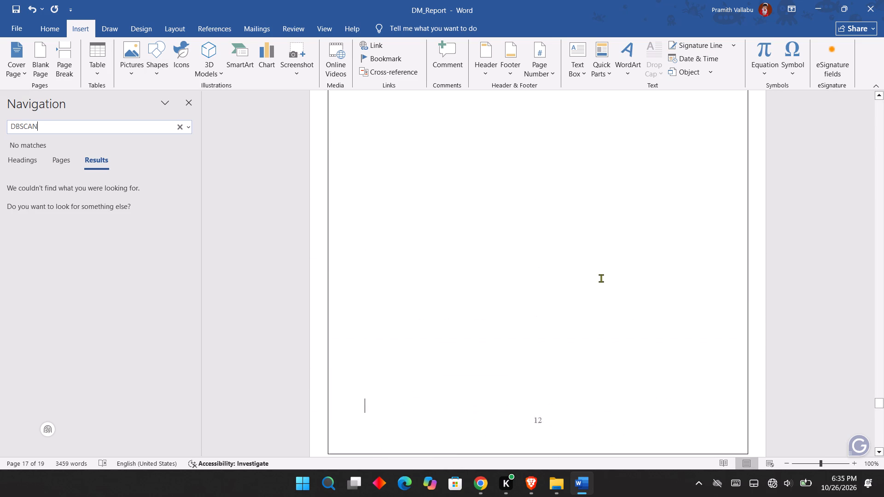
scroll(601, 278, up, 19)
click(372, 280)
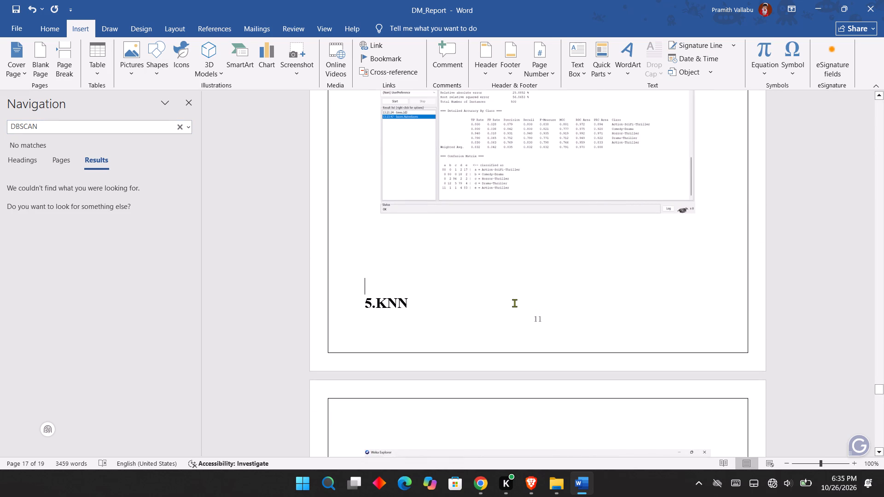
key(Return)
Delete the blank lines and stray spaces between the 3.ID3 and 4.Naive Bayes headings.
scroll(516, 299, up, 15)
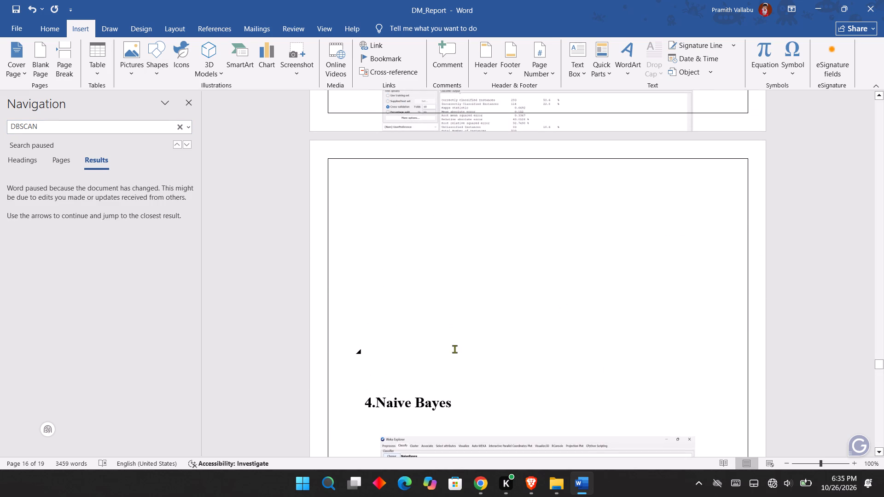
click(416, 354)
key(BackSpace)
key(BackSpace)
key(BackSpace)
key(BackSpace)
key(BackSpace)
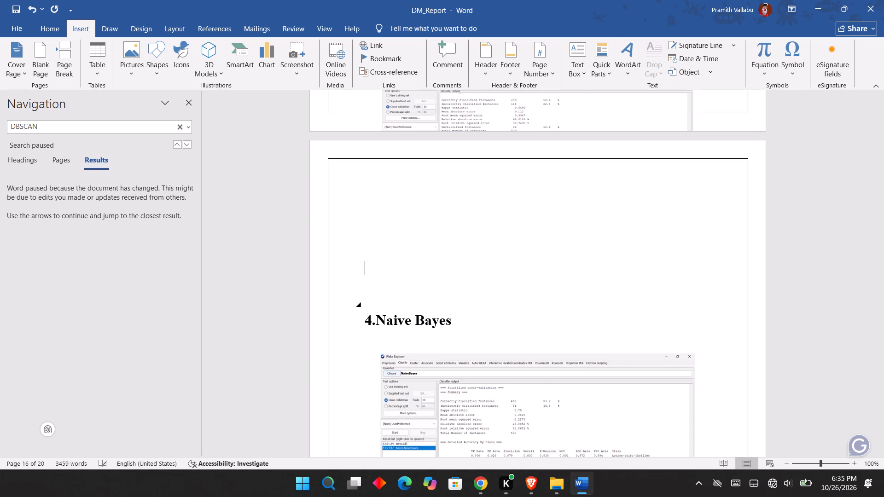
key(BackSpace)
key(BackSpace)
key(BackSpace)
key(BackSpace)
key(BackSpace)
key(BackSpace)
key(BackSpace)
key(BackSpace)
key(BackSpace)
key(BackSpace)
key(BackSpace)
key(BackSpace)
key(BackSpace)
key(BackSpace)
key(BackSpace)
key(BackSpace)
key(BackSpace)
key(BackSpace)
key(BackSpace)
key(BackSpace)
key(BackSpace)
key(BackSpace)
key(BackSpace)
key(BackSpace)
key(BackSpace)
key(BackSpace)
key(BackSpace)
key(BackSpace)
key(BackSpace)
key(BackSpace)
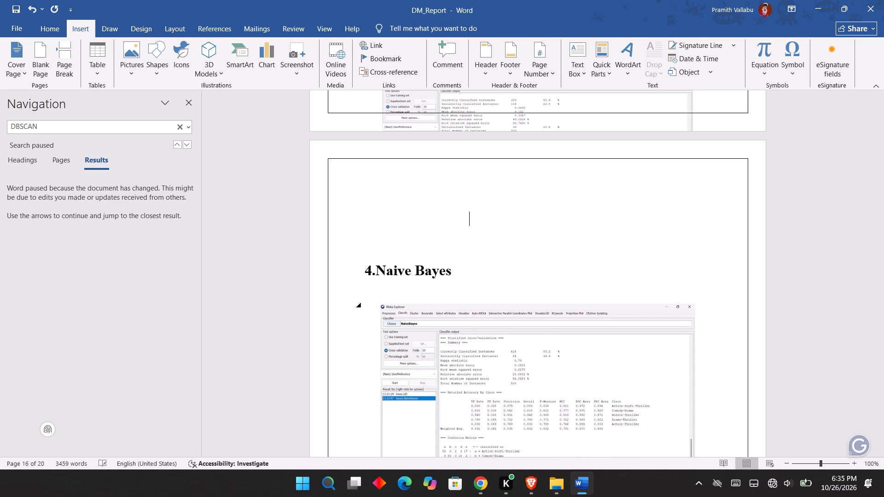
key(BackSpace)
key(BackSpace)
key(BackSpace)
key(BackSpace)
key(BackSpace)
key(BackSpace)
key(BackSpace)
key(BackSpace)
key(BackSpace)
key(BackSpace)
key(BackSpace)
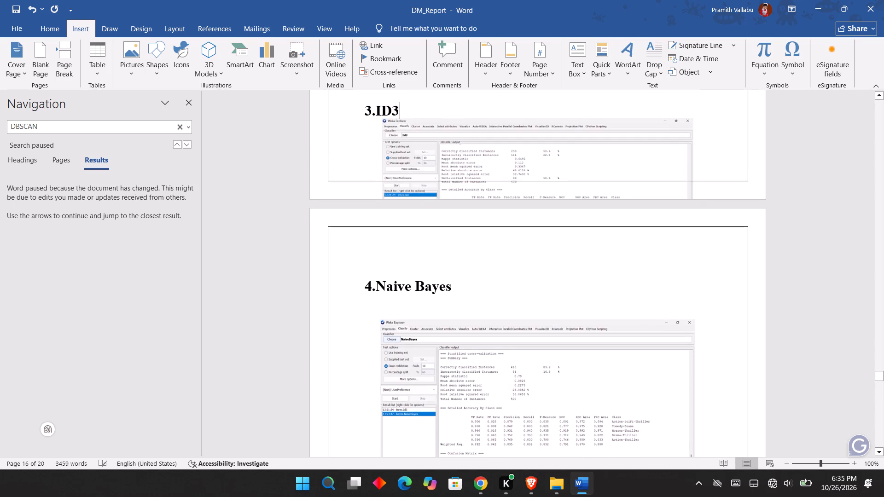
Undo the last two deletions around the 3.ID3 heading, restoring the spacing beneath it.
key(ctrl+z)
key(ctrl+z)
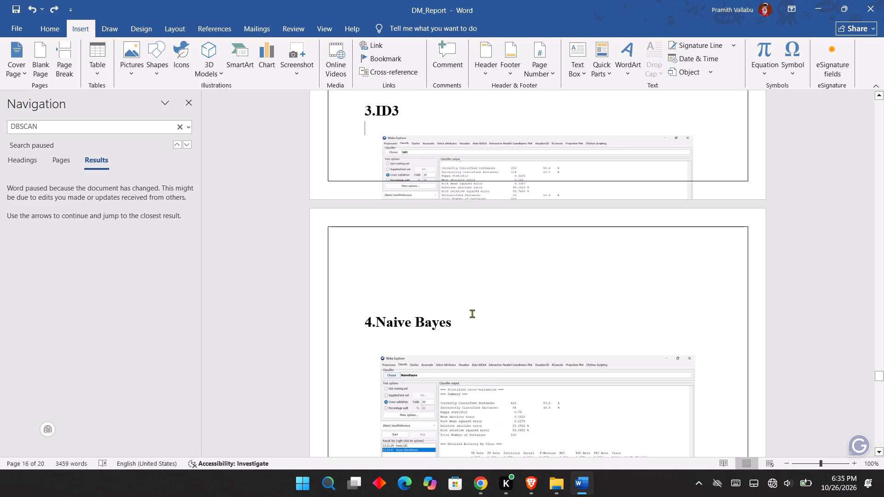
Insert two blank lines above the 3.ID3 heading to push it onto the following page.
scroll(441, 175, up, 7)
scroll(425, 313, up, 8)
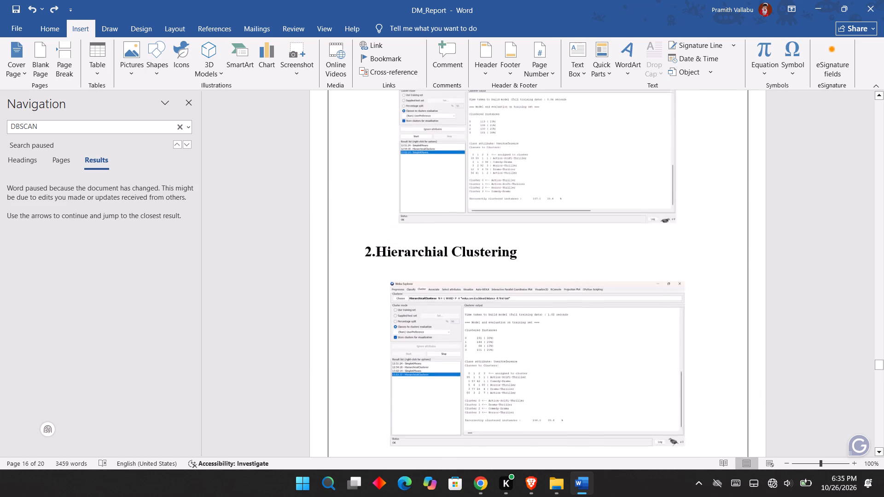
scroll(433, 329, up, 7)
scroll(438, 329, down, 12)
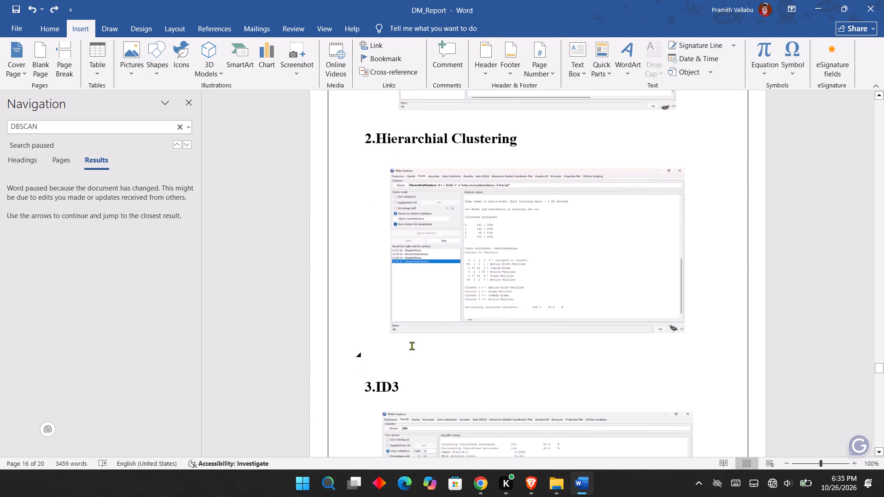
scroll(408, 348, down, 7)
click(379, 173)
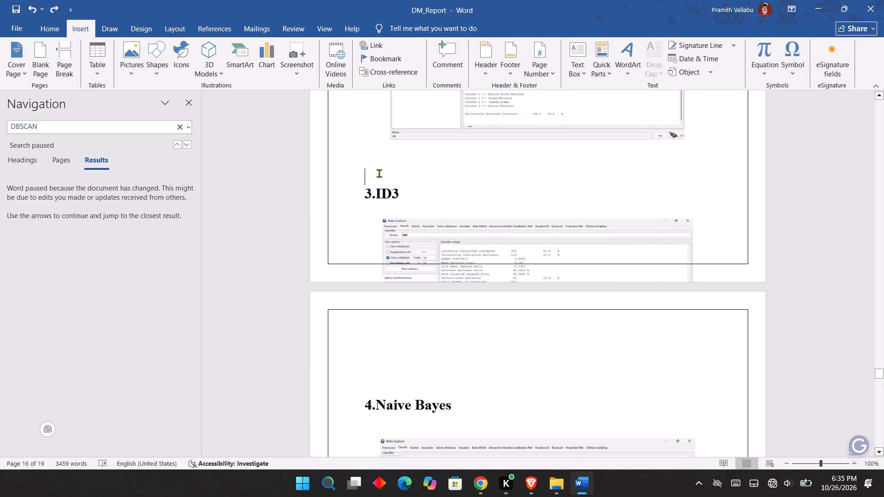
key(Return)
key(Return)
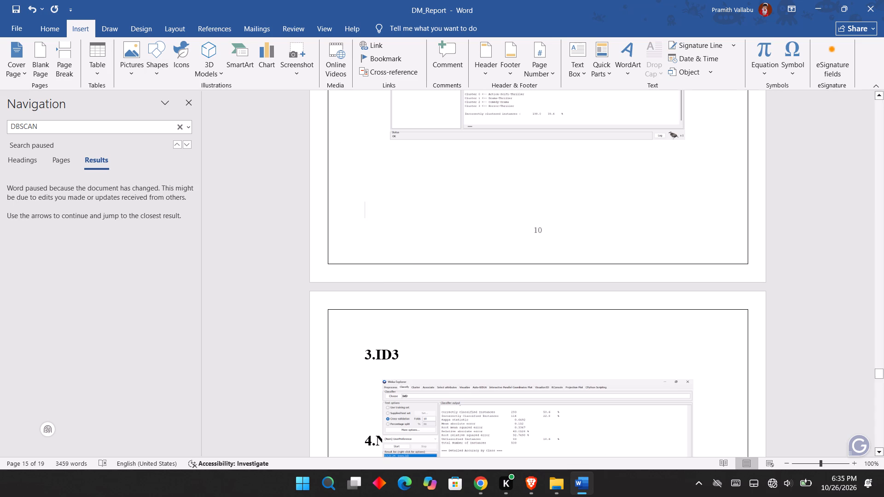
Insert 13 blank lines above the 4.Naive Bayes heading so that it clears the ID3 screenshot.
scroll(547, 200, down, 11)
click(372, 115)
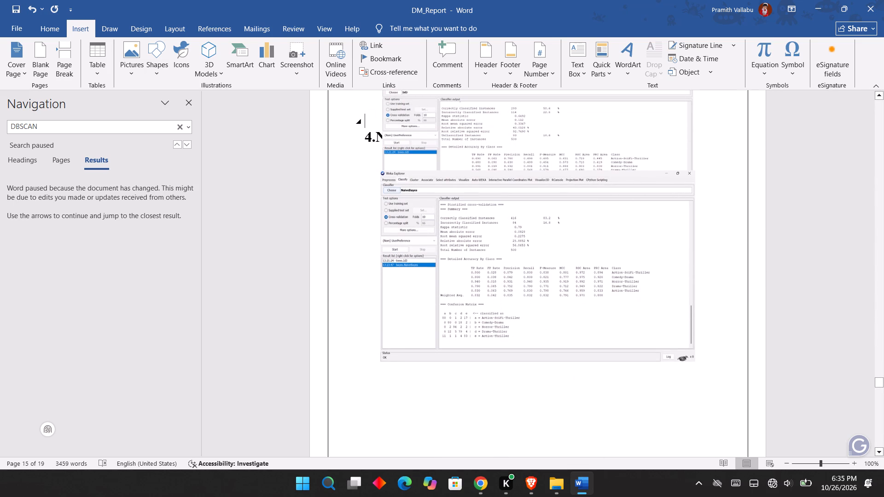
key(Return)
key(Return)
key(Return)
key(Return)
key(Return)
key(Return)
key(Return)
key(Return)
key(Return)
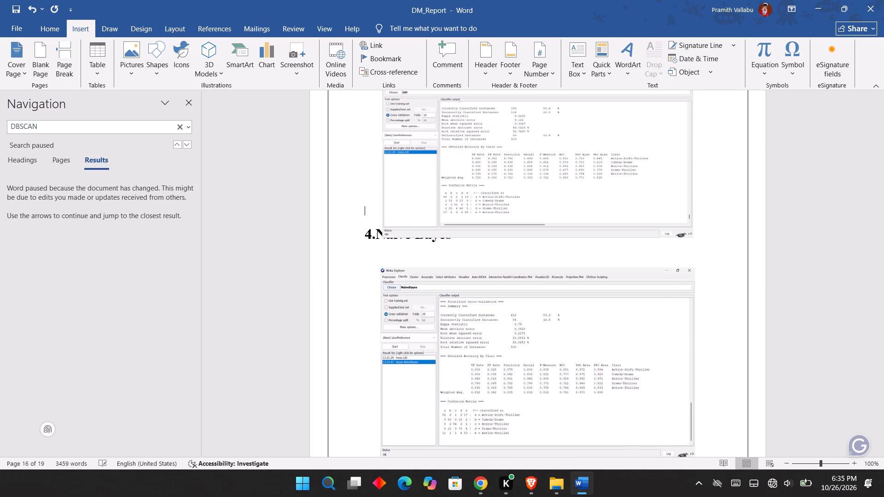
key(Return)
key(Return)
key(Return)
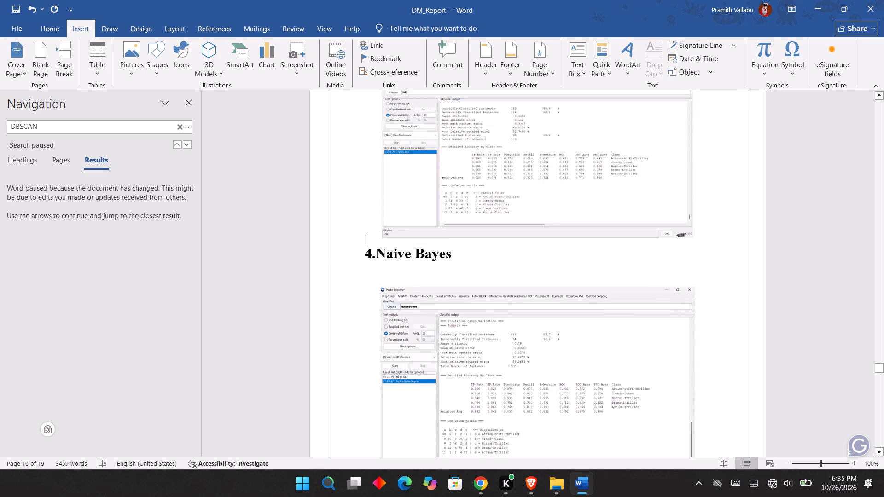
key(Return)
Check the layout around 5.KNN and 2.Hierarchial Clustering, then review the front pages from the cover to the Abstract.
scroll(467, 268, down, 15)
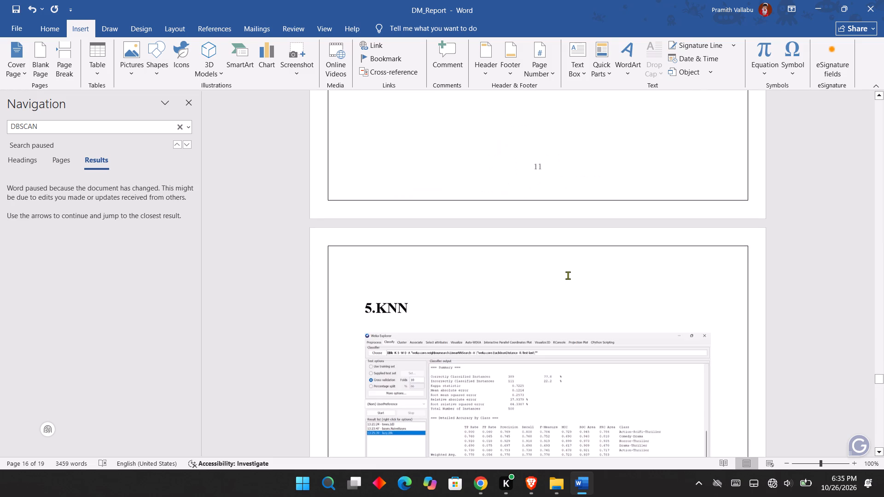
scroll(567, 274, up, 20)
scroll(567, 274, up, 15)
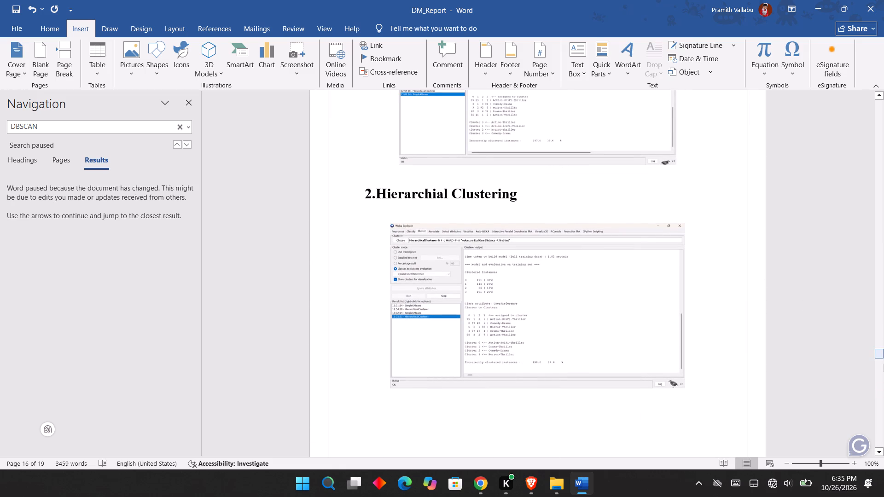
drag(880, 355, 872, 108)
scroll(557, 314, down, 10)
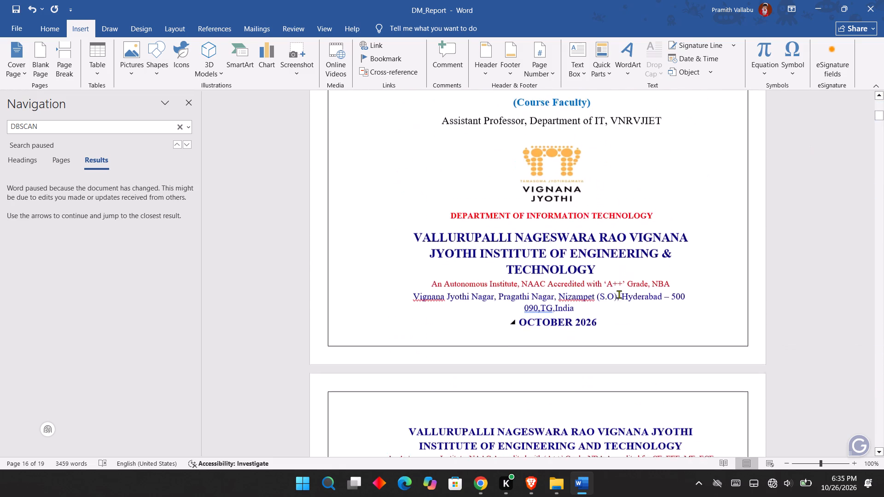
scroll(619, 294, down, 20)
scroll(619, 294, down, 20)
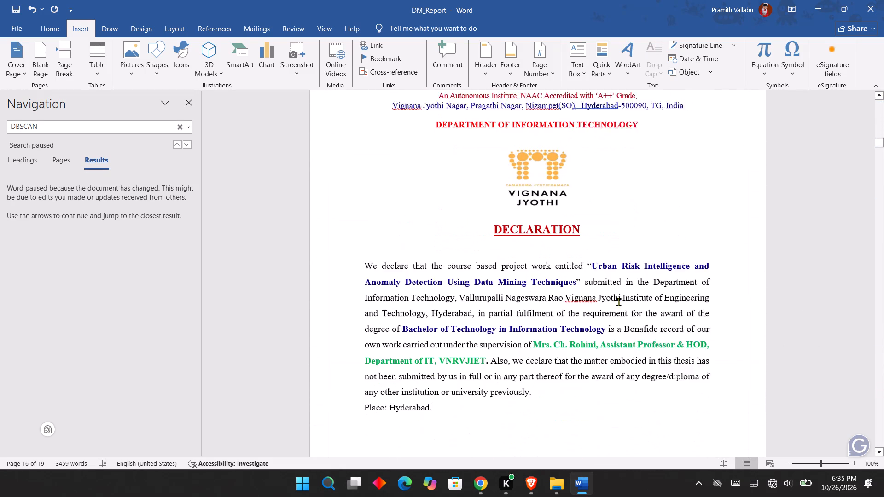
scroll(617, 302, down, 20)
scroll(617, 302, down, 14)
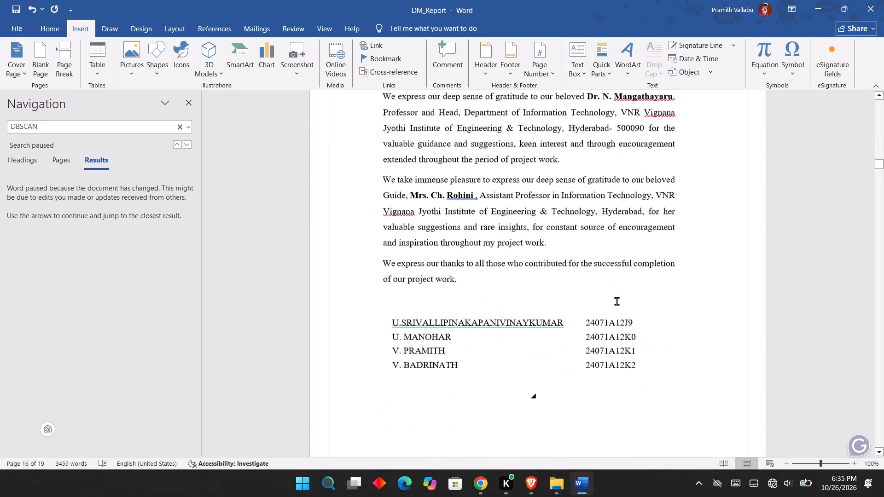
scroll(616, 301, down, 20)
scroll(616, 301, down, 15)
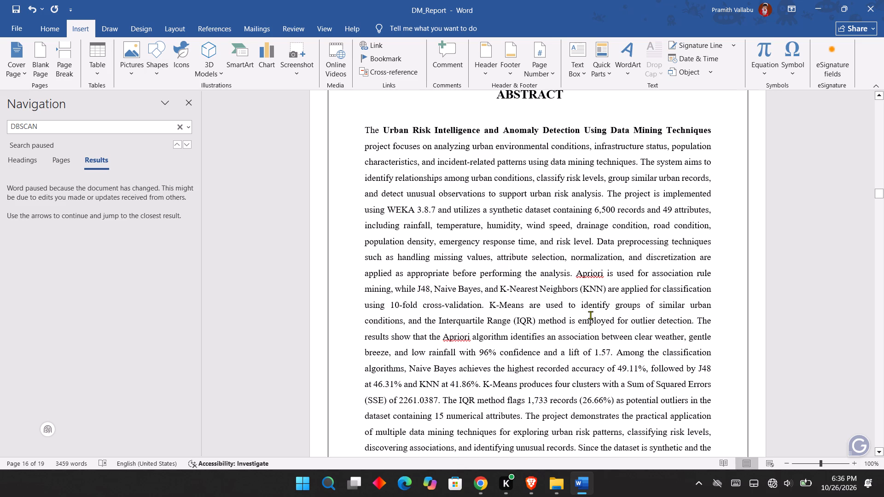
Close the document search pane.
click(185, 101)
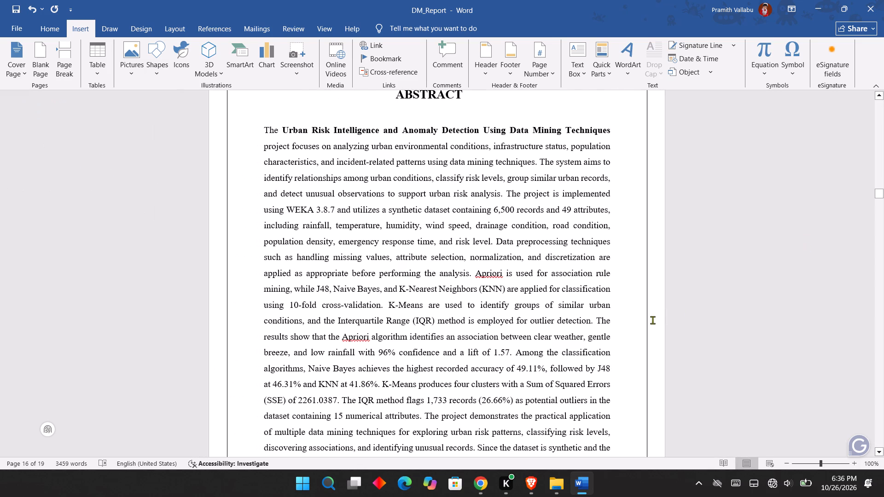
Read through the Abstract and the opening of the Chapter-I Introduction to check the clustering wording and page layout.
scroll(649, 329, down, 2)
scroll(647, 331, up, 1)
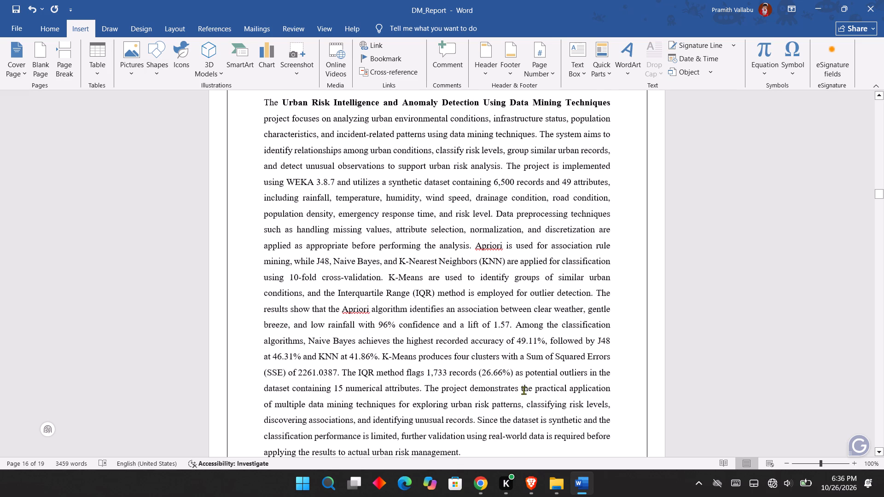
scroll(523, 390, down, 1)
scroll(428, 487, down, 8)
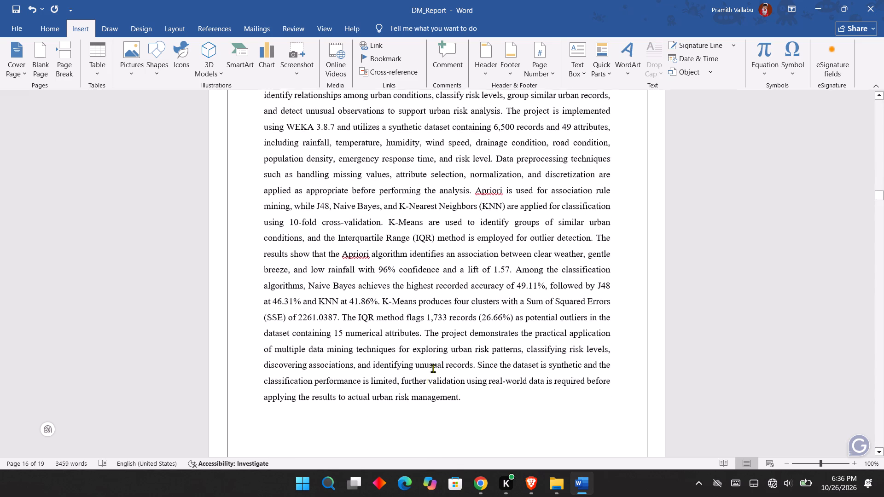
scroll(433, 368, down, 6)
scroll(476, 378, down, 14)
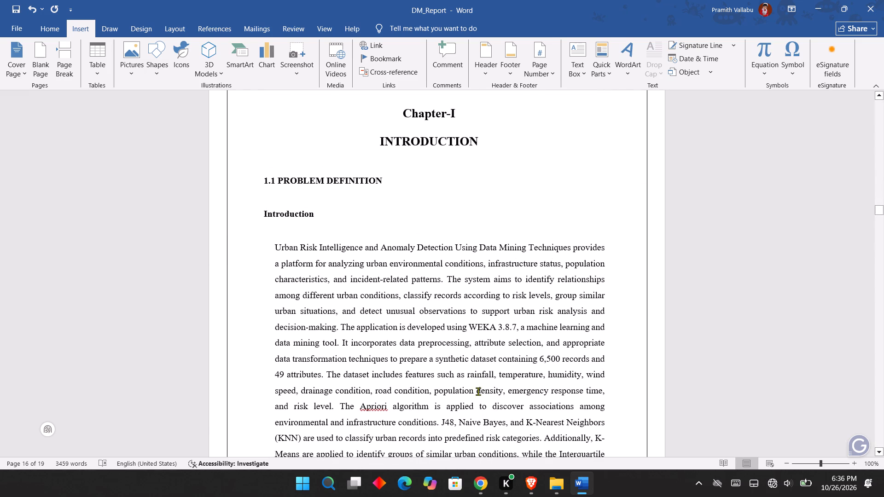
scroll(477, 393, down, 7)
scroll(477, 396, up, 20)
scroll(477, 396, up, 3)
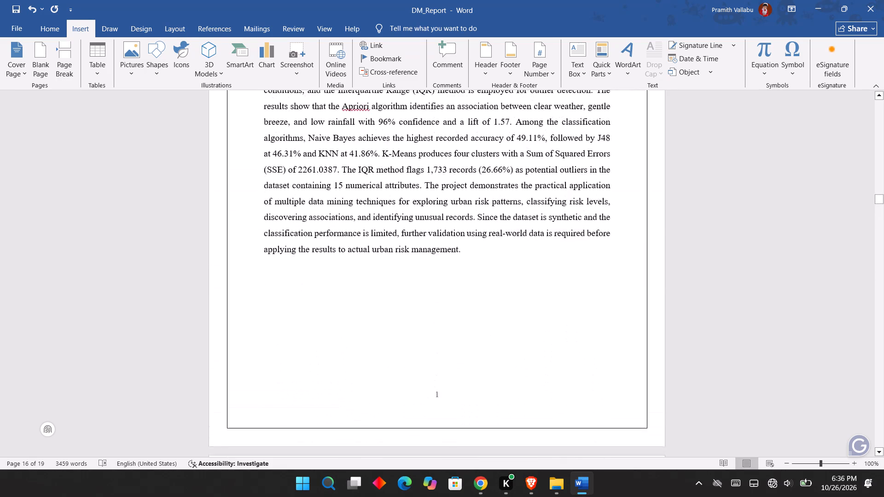
scroll(477, 396, up, 9)
scroll(478, 396, down, 1)
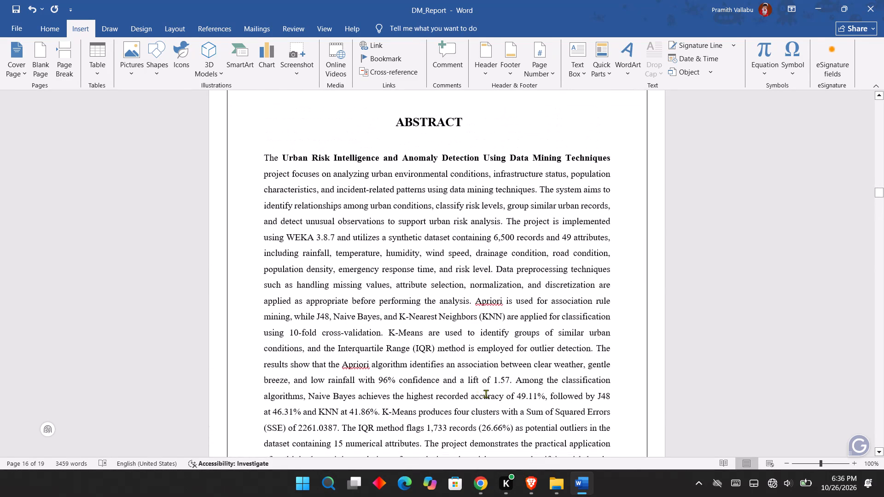
scroll(506, 385, down, 3)
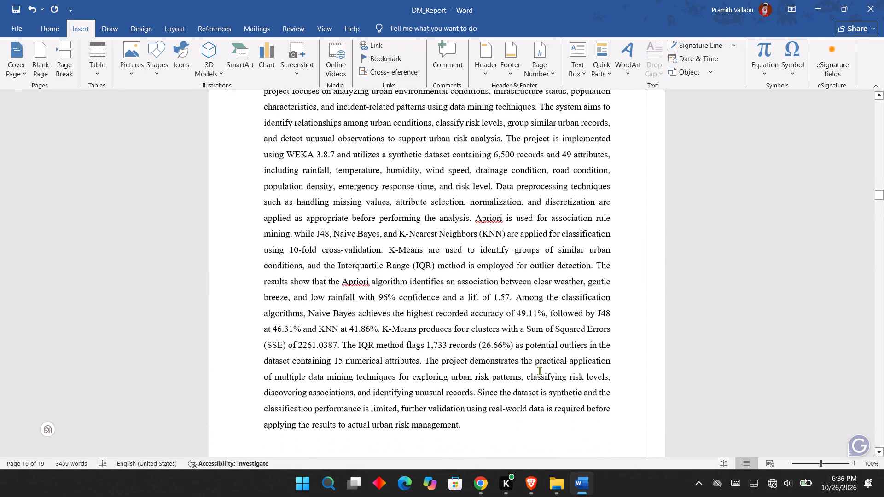
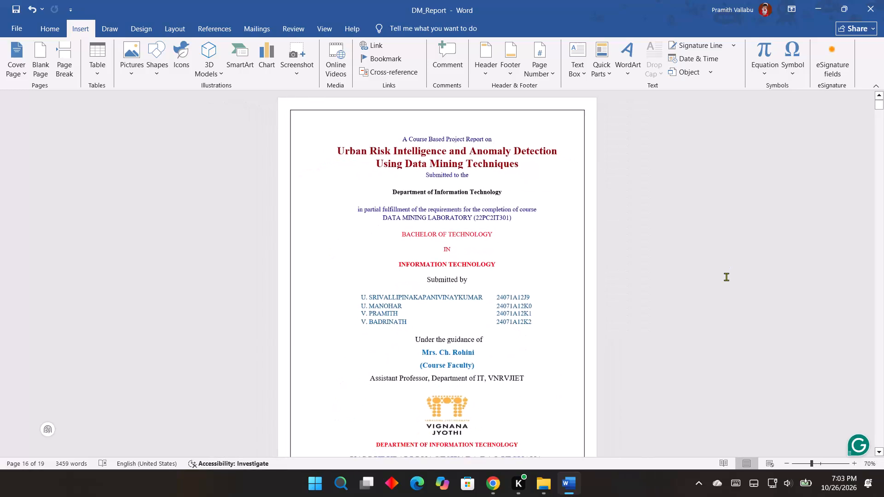
Replace the screenshot under the 1.K-Means heading on the OUTPUTS page with the copied Weka Apriori output image.
ctrl+scroll(726, 277, down, 4)
scroll(707, 289, down, 7)
scroll(652, 318, down, 6)
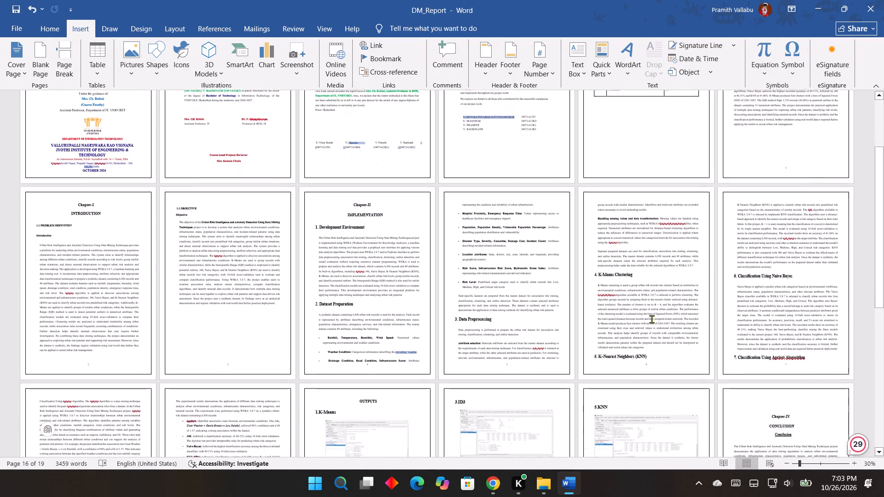
scroll(651, 319, down, 11)
ctrl+scroll(384, 350, up, 1)
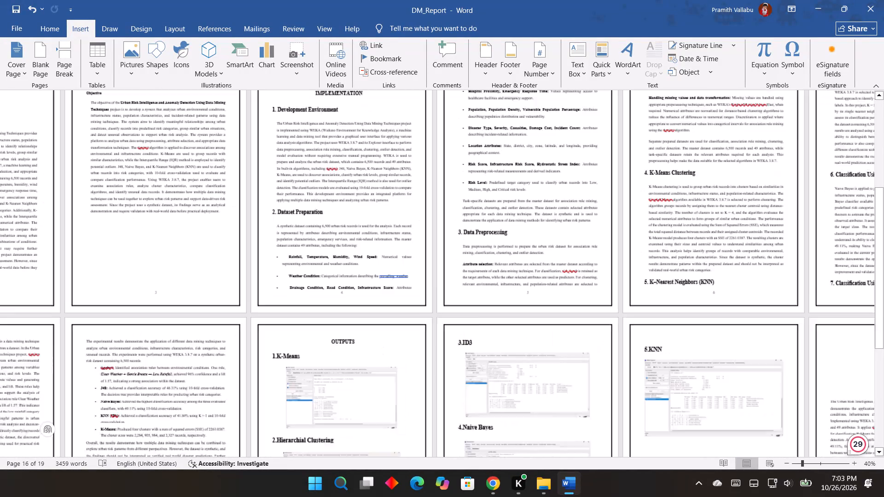
ctrl+scroll(599, 341, up, 3)
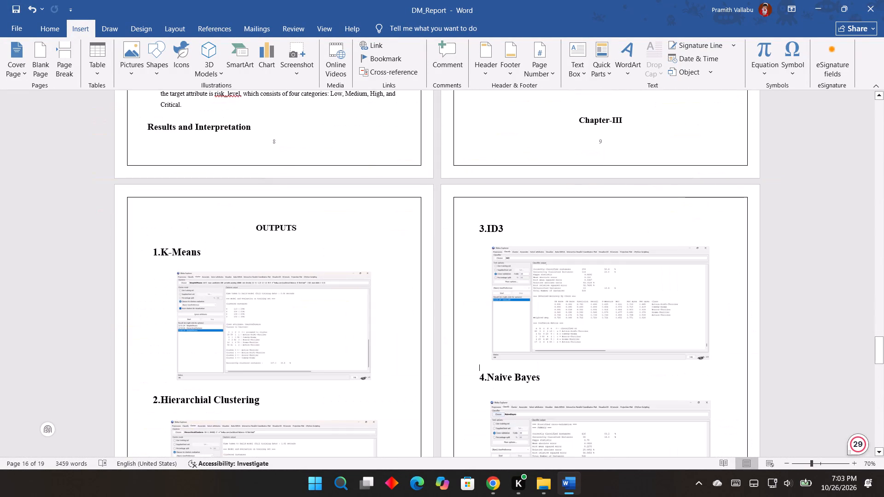
ctrl+scroll(301, 308, up, 1)
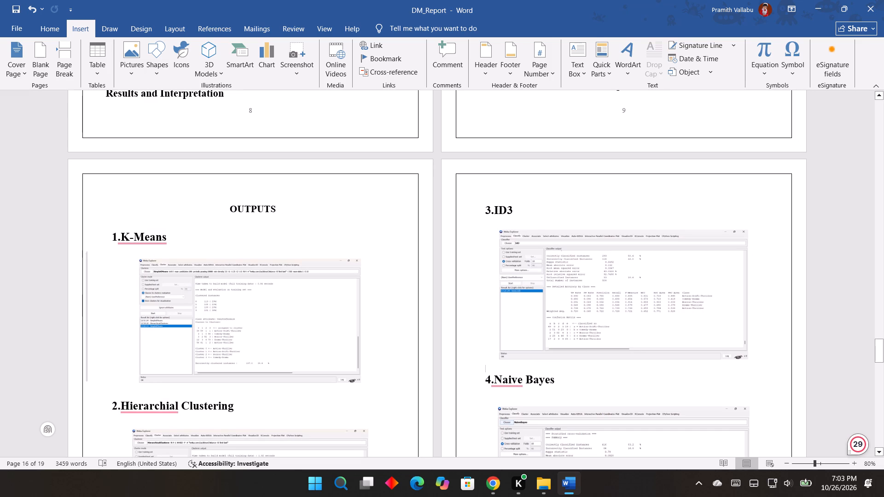
ctrl+scroll(308, 303, up, 2)
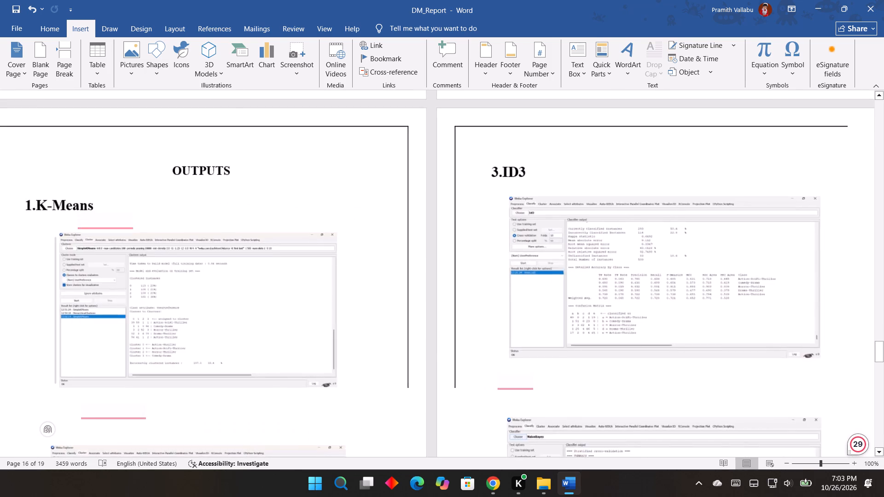
ctrl+scroll(308, 303, up, 1)
scroll(392, 294, up, 6)
scroll(459, 293, up, 7)
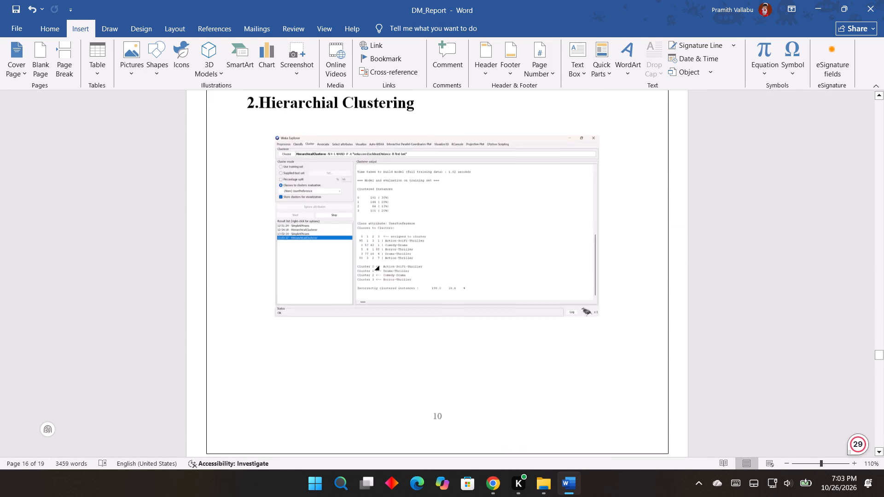
scroll(470, 293, up, 12)
scroll(475, 295, down, 2)
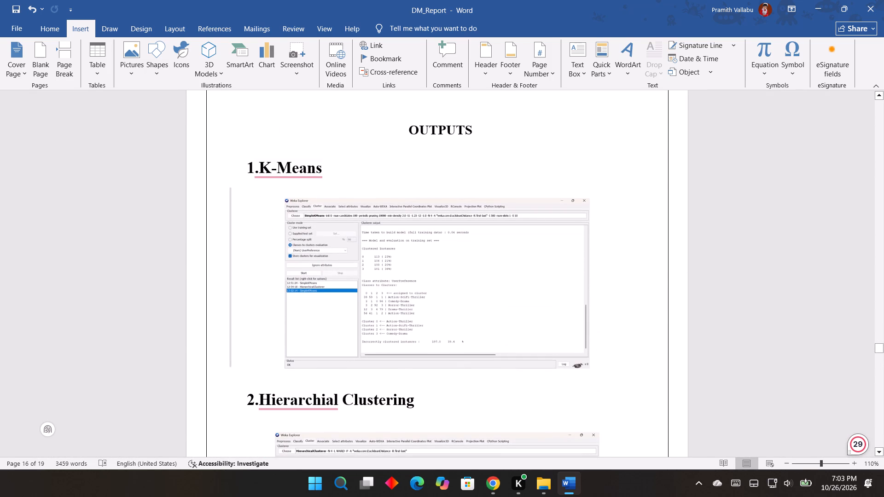
click(348, 240)
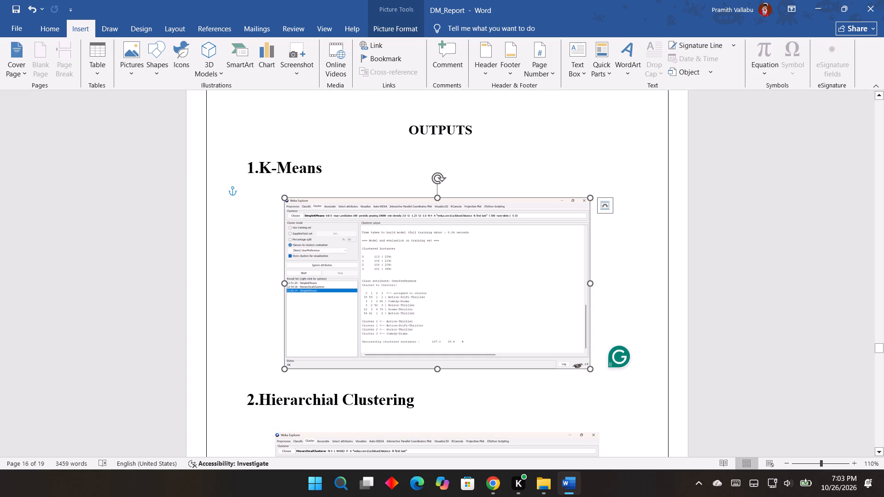
click(808, 387)
click(475, 323)
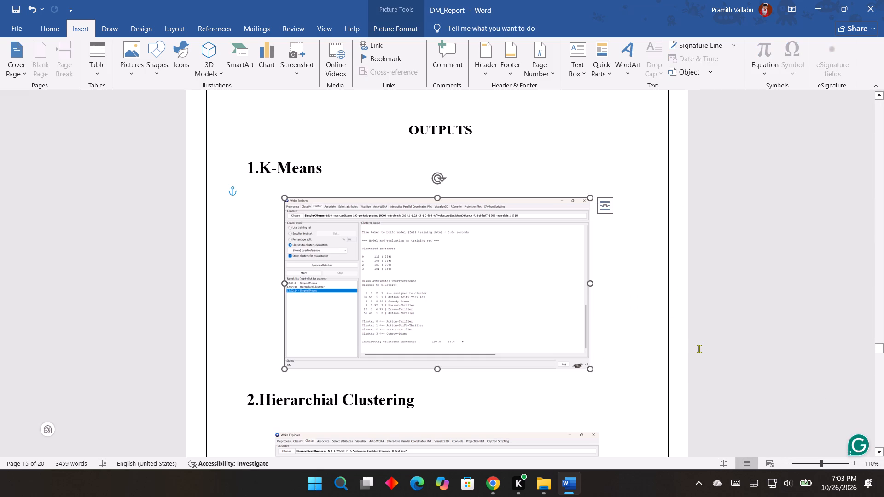
key(Delete)
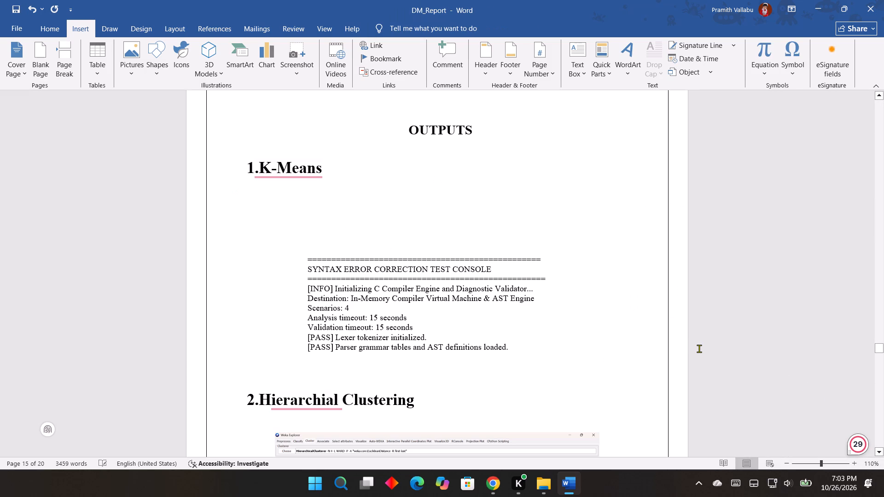
key(ctrl+v)
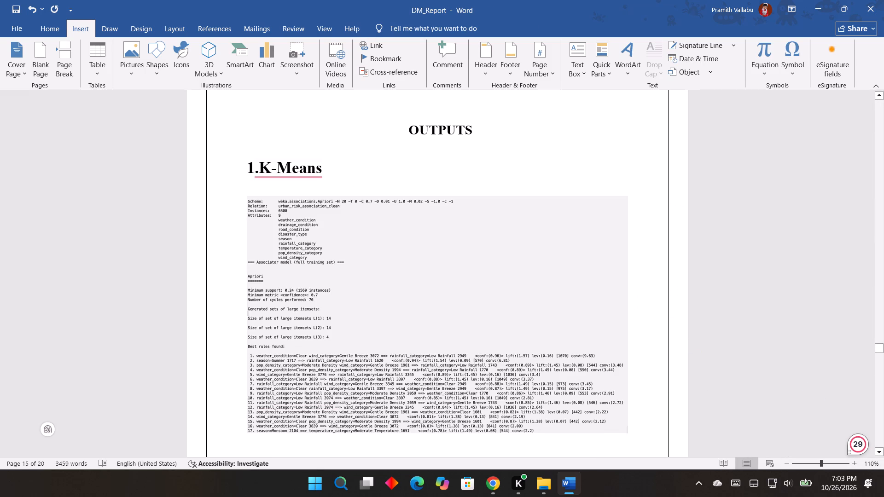
Delete the leftover SYNTAX ERROR CORRECTION TEST CONSOLE text between the Apriori output image and the 2.Hierarchial Clustering heading.
scroll(489, 312, down, 8)
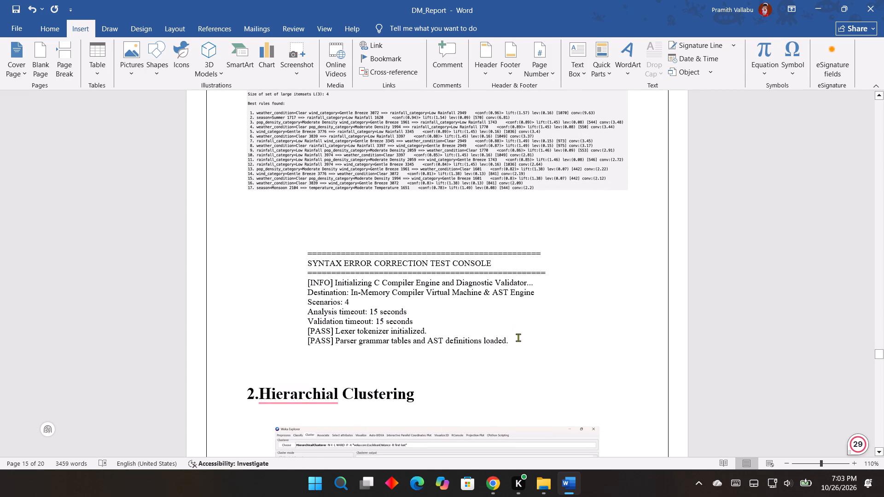
drag(518, 339, 306, 256)
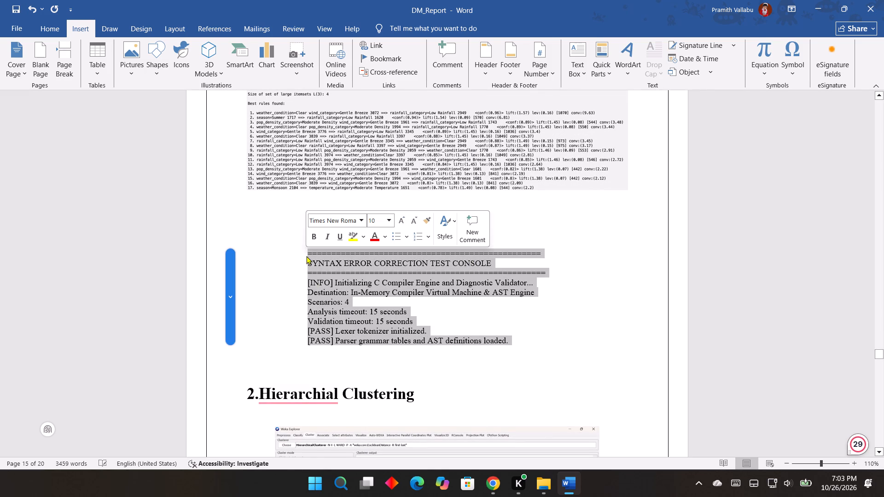
key(BackSpace)
key(BackSpace)
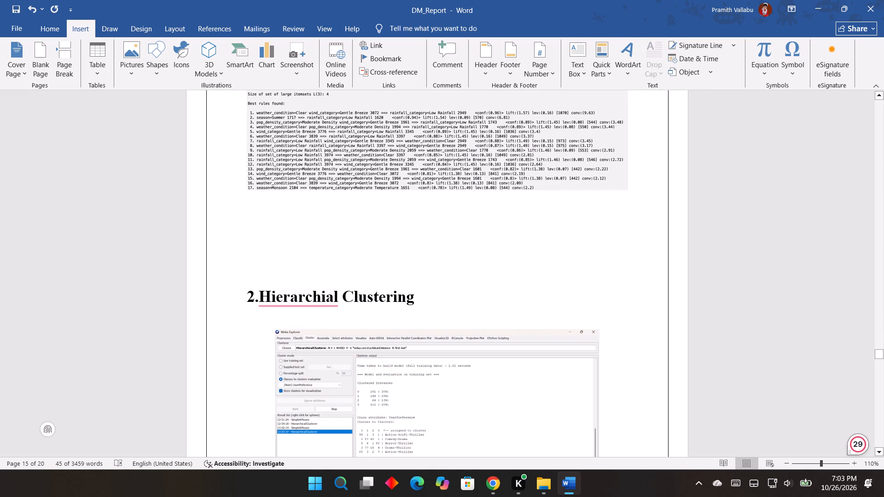
Remove the leftover spaces and blank lines between the Apriori output image and the 2.Hierarchial Clustering heading.
key(BackSpace)
key(BackSpace)
key(BackSpace)
key(BackSpace)
key(BackSpace)
key(BackSpace)
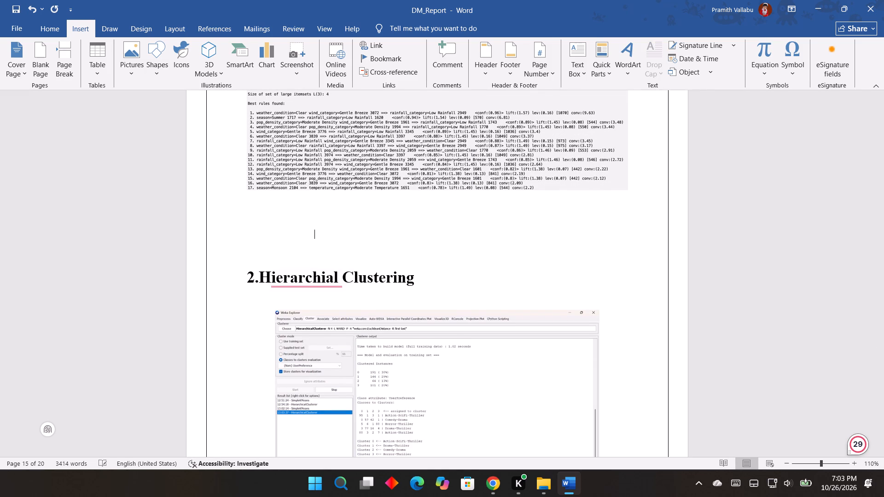
key(BackSpace)
key(BackSpace)
key(BackSpace)
key(BackSpace)
key(BackSpace)
key(BackSpace)
key(BackSpace)
key(BackSpace)
key(BackSpace)
key(BackSpace)
key(BackSpace)
key(BackSpace)
key(BackSpace)
key(BackSpace)
key(BackSpace)
key(BackSpace)
key(BackSpace)
key(BackSpace)
key(BackSpace)
key(BackSpace)
key(BackSpace)
key(BackSpace)
key(BackSpace)
key(BackSpace)
key(BackSpace)
key(BackSpace)
key(BackSpace)
key(BackSpace)
key(BackSpace)
key(BackSpace)
key(BackSpace)
key(BackSpace)
key(BackSpace)
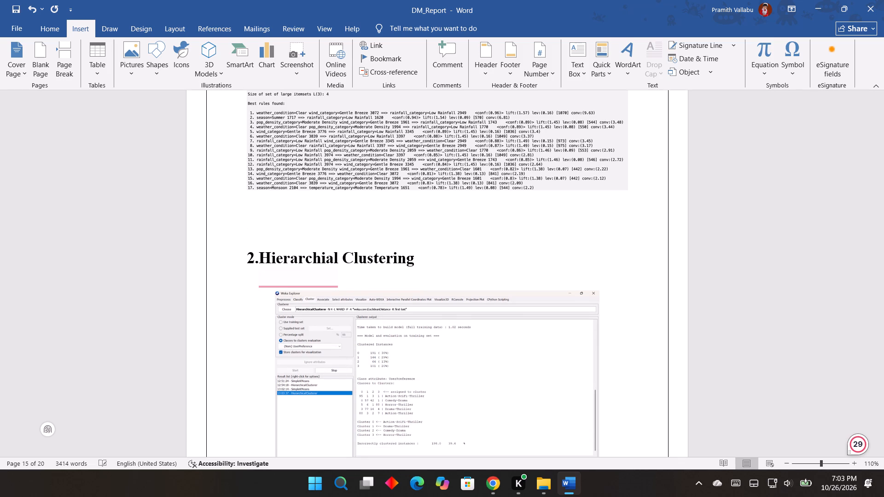
click(257, 212)
key(BackSpace)
key(BackSpace)
scroll(486, 300, down, 13)
scroll(501, 299, up, 1)
click(293, 278)
key(Down)
key(Down)
key(Up)
key(BackSpace)
key(BackSpace)
key(BackSpace)
key(BackSpace)
Rename the 1.K-Means heading as "1. Apriori" in plain text, undoing the automatic list numbering.
scroll(323, 232, up, 7)
scroll(420, 269, up, 13)
click(328, 170)
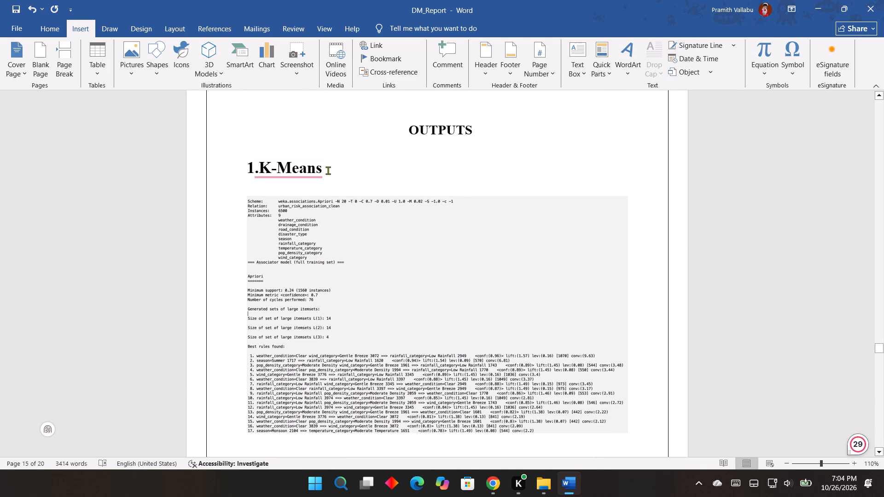
key(BackSpace)
key(BackSpace)
key(BackSpace)
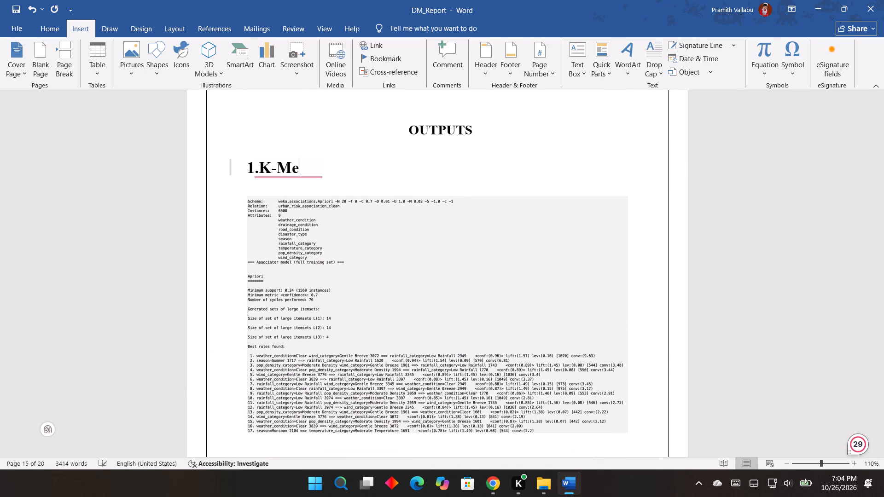
key(BackSpace)
key(BackSpace)
key(BackSpace)
key(BackSpace)
key(space)
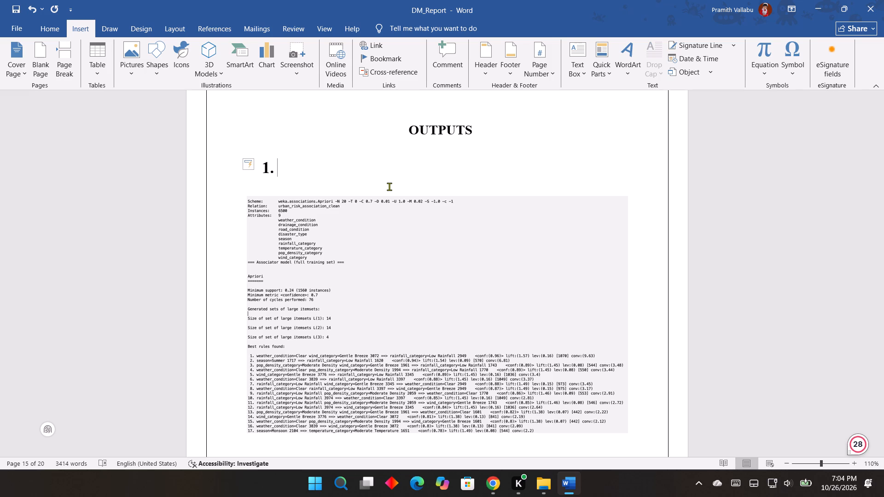
key(ctrl+z)
text(Apriori)
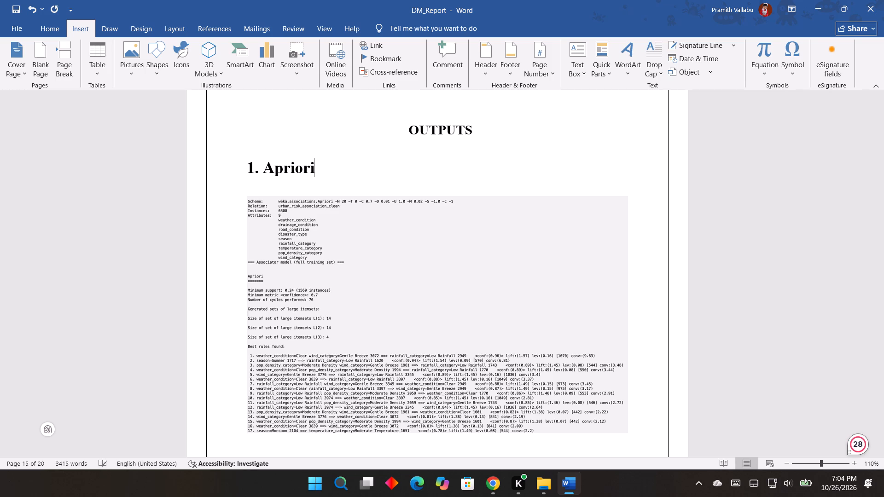
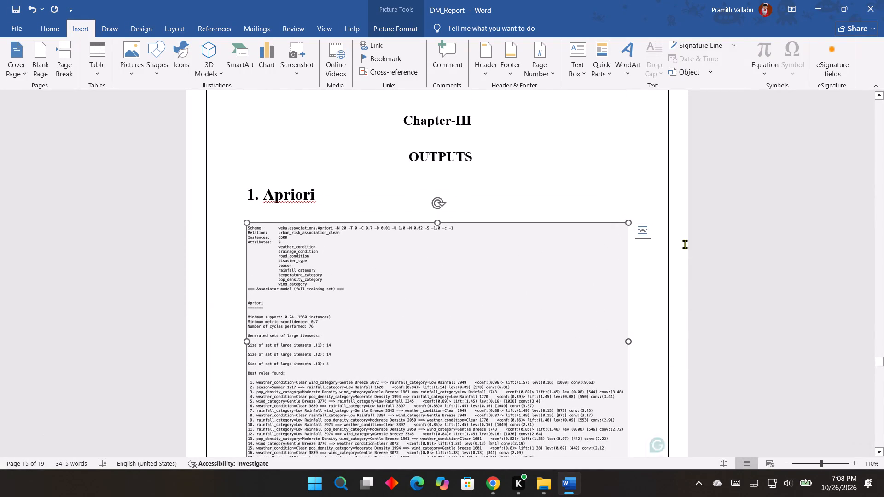
Set the Apriori output image's text wrapping so that it floats in front of the text.
click(648, 230)
click(731, 349)
Narrow the floating Apriori output image from its left edge so the start of the heading beneath it is exposed.
scroll(509, 345, down, 3)
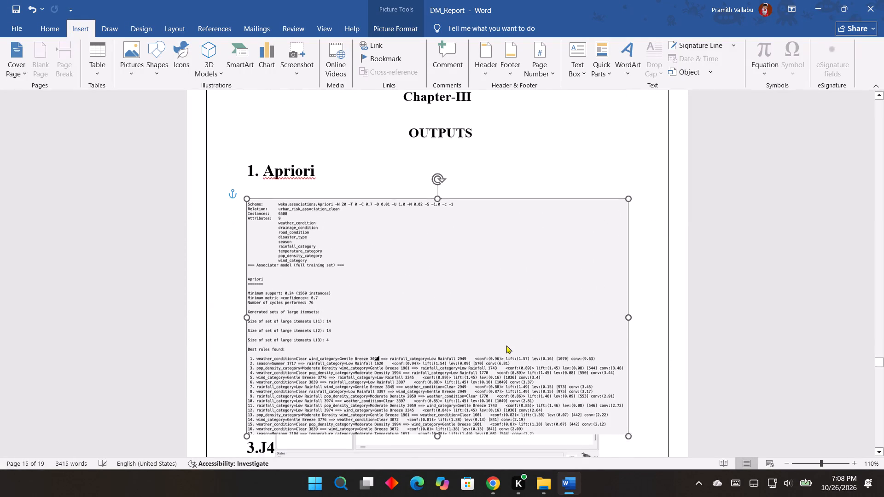
scroll(506, 345, down, 1)
drag(247, 336, 276, 319)
Insert blank lines before the 2.Hierarchial Clustering heading until it sits clear below the Apriori output image.
scroll(384, 216, up, 4)
click(252, 266)
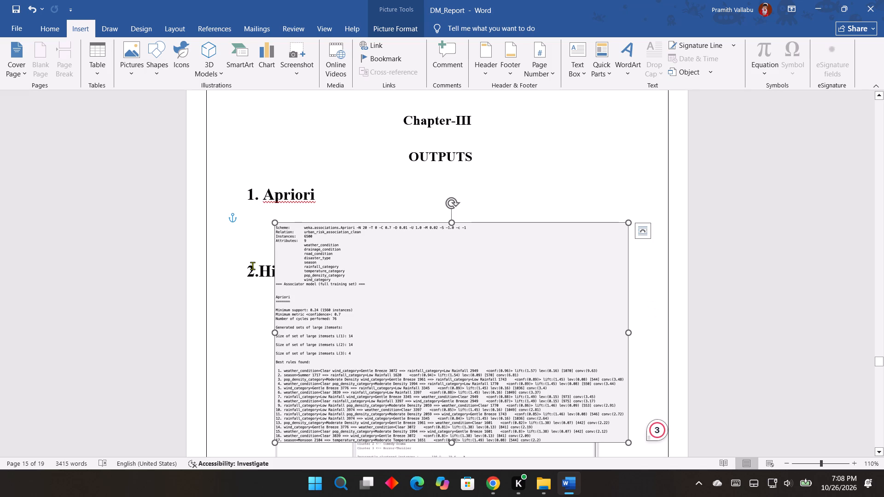
key(Left)
key(Return)
key(Return)
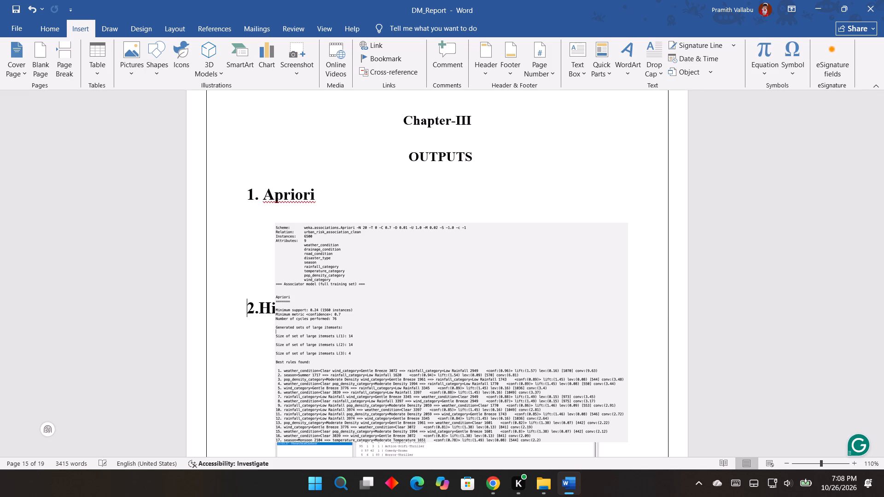
scroll(404, 264, down, 6)
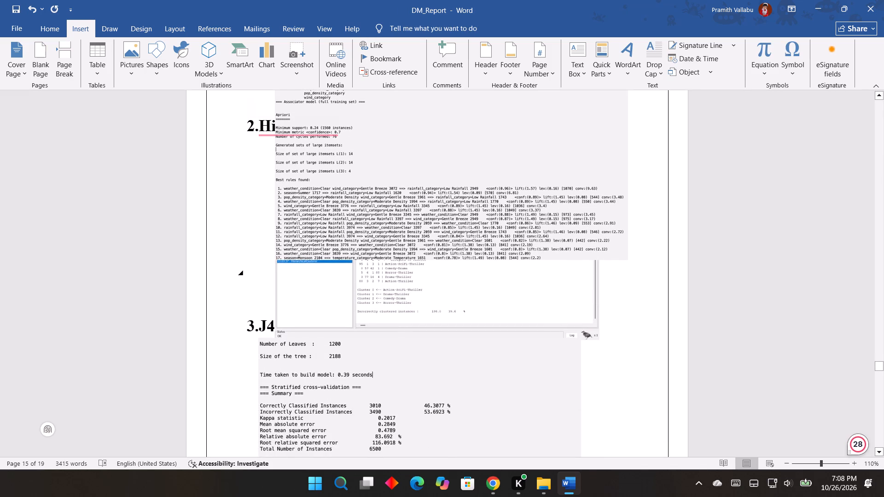
key(Return)
key(Return)
key(Return)
key(Return)
key(Return)
key(Return)
key(Return)
key(Return)
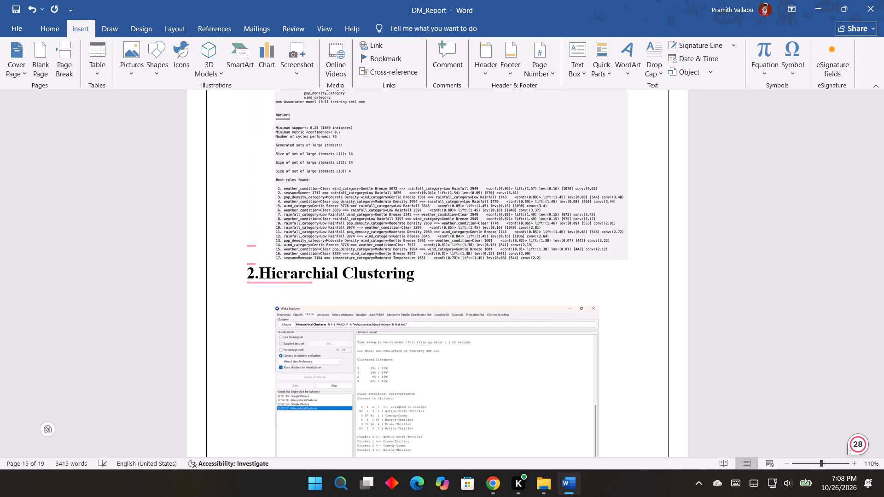
key(Return)
Move the Apriori output image slightly upward, closer to the 1. Apriori heading.
scroll(397, 266, up, 3)
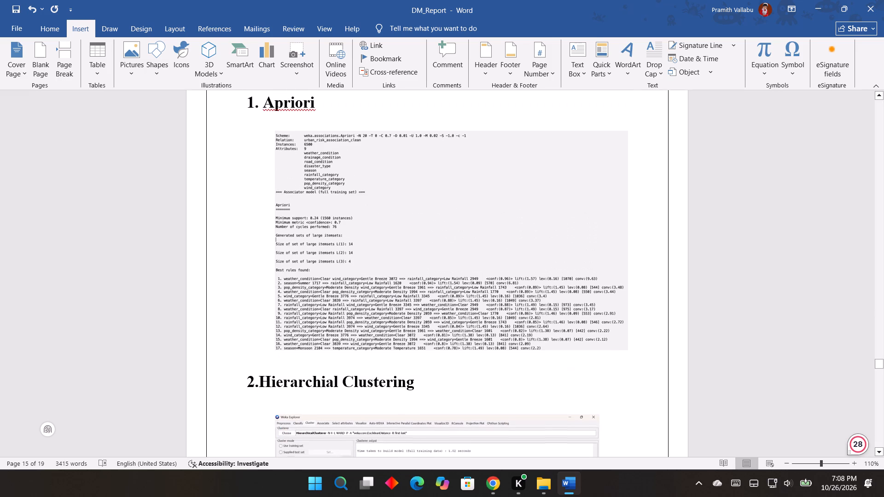
drag(400, 253, 401, 246)
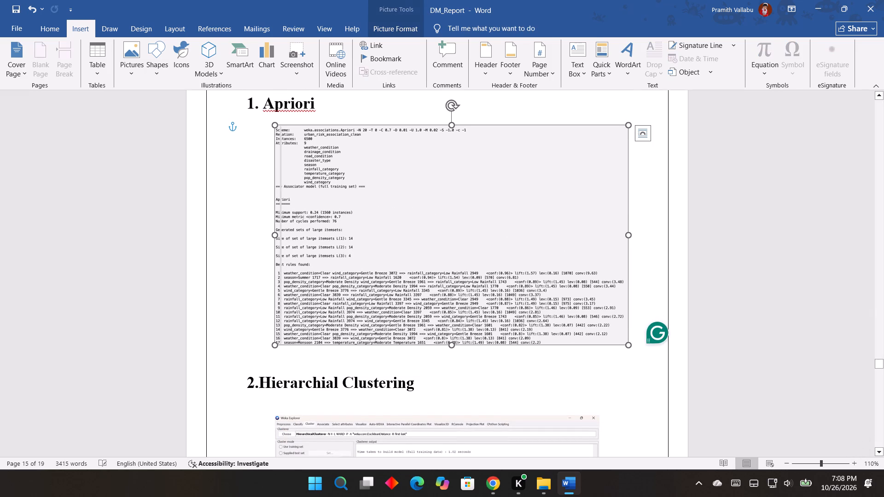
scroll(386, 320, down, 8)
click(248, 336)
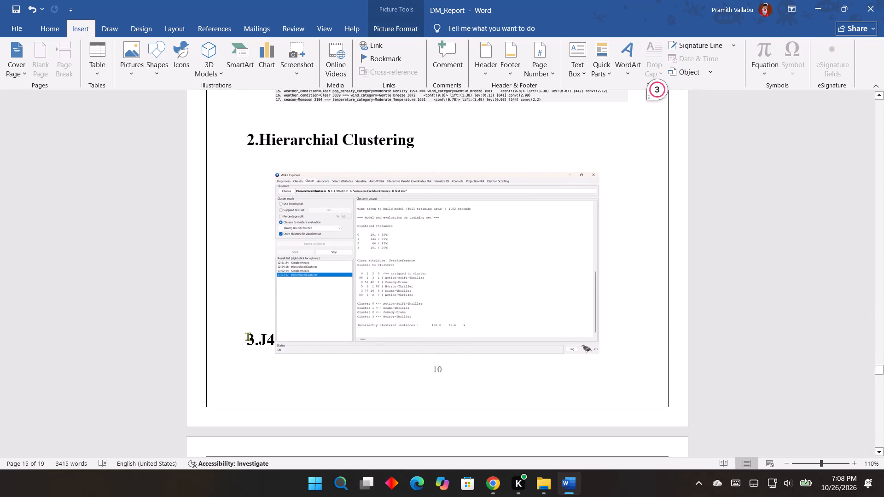
Insert a blank line before the 3.J48 heading so that it moves to the top of the following page.
key(Return)
key(Return)
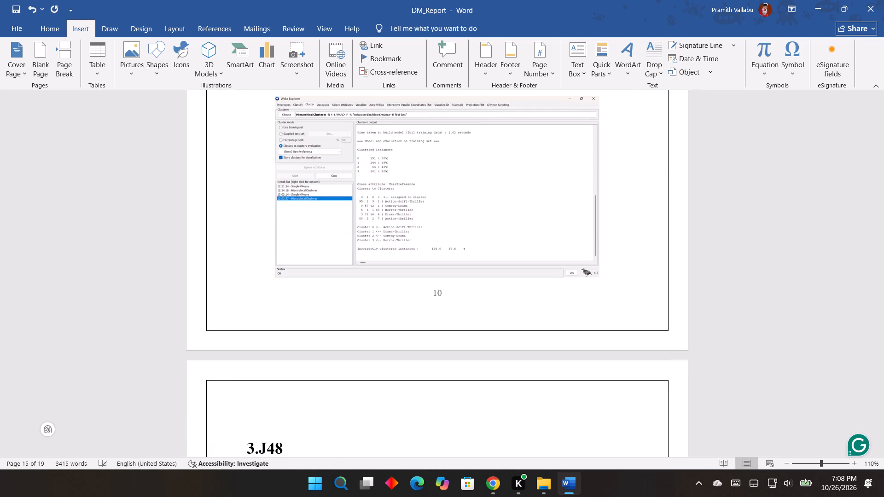
key(BackSpace)
key(BackSpace)
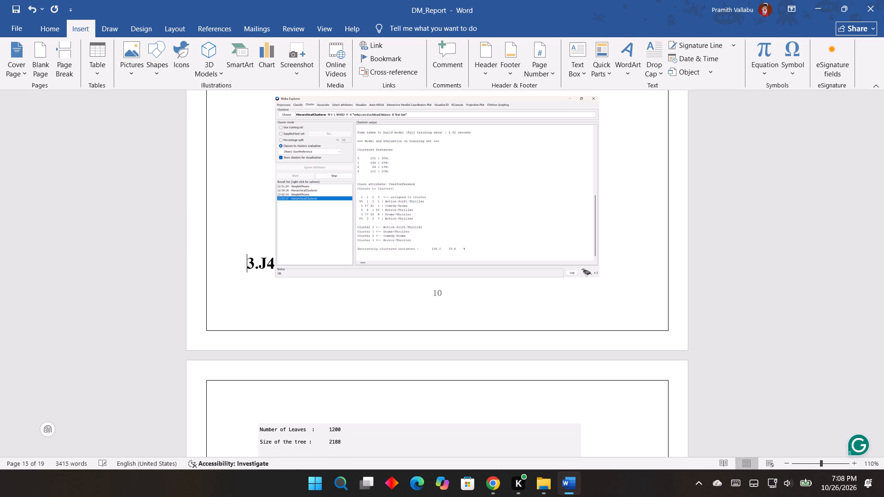
key(Return)
Set the KNN output image's text wrapping so that it floats in front of the text.
scroll(368, 326, down, 10)
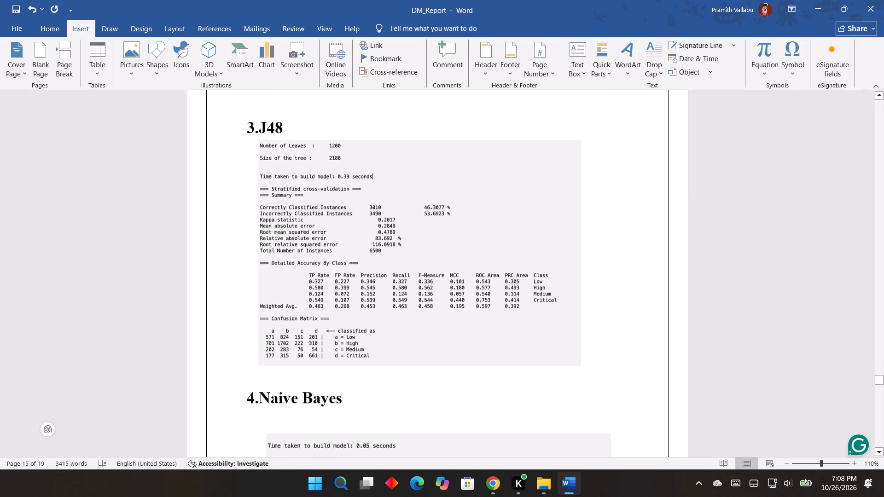
scroll(372, 329, down, 8)
scroll(416, 328, down, 14)
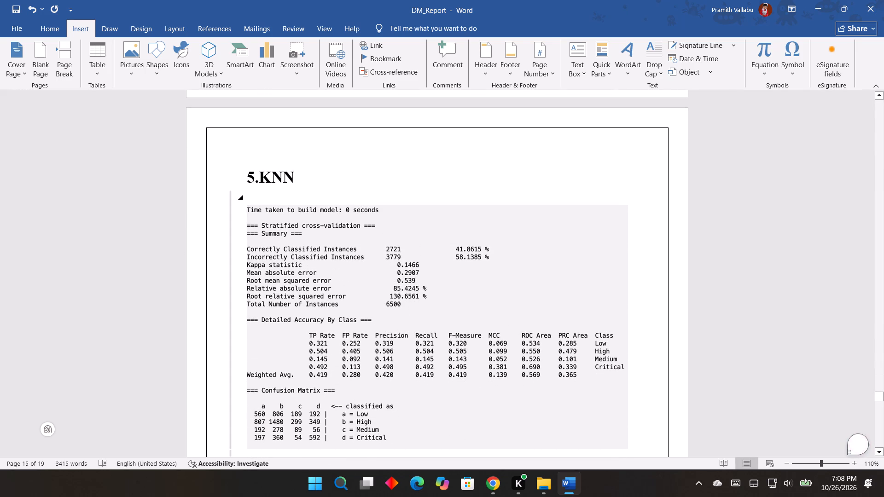
click(332, 293)
click(644, 217)
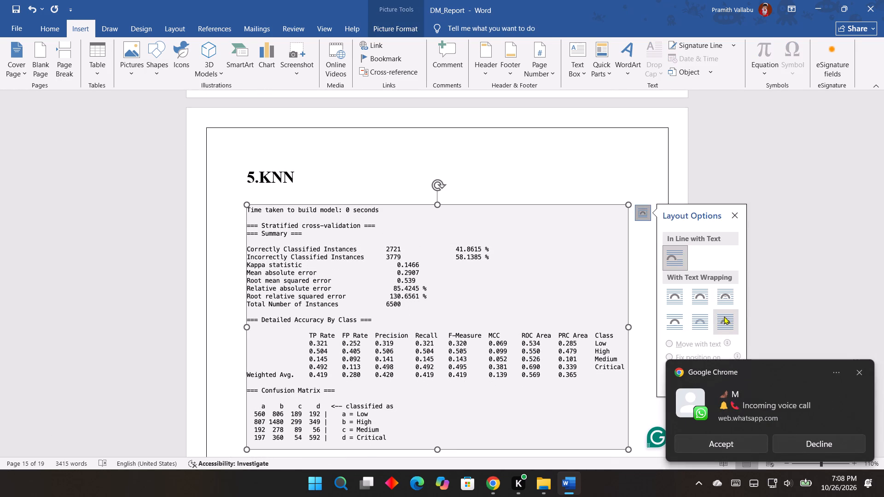
click(721, 316)
Move the floating KNN output image slightly to the right and up, beneath the 5.KNN heading.
drag(417, 341, 438, 338)
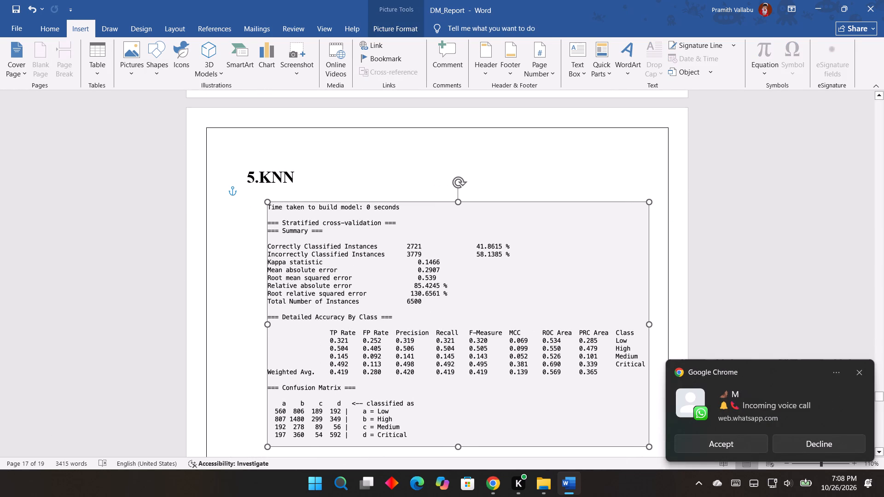
drag(438, 338, 439, 338)
Check the placement of the output images under the Hierarchial Clustering, J48 and Naive Bayes headings.
scroll(441, 337, up, 11)
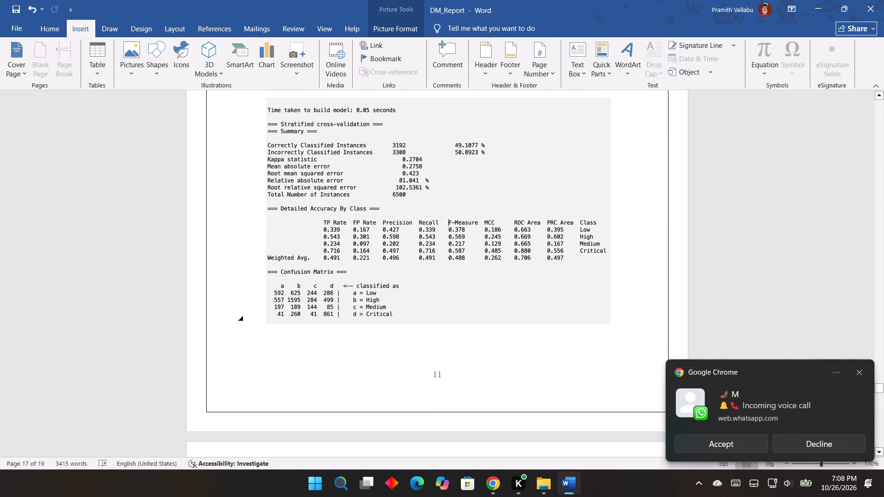
scroll(413, 242, up, 10)
scroll(410, 288, up, 8)
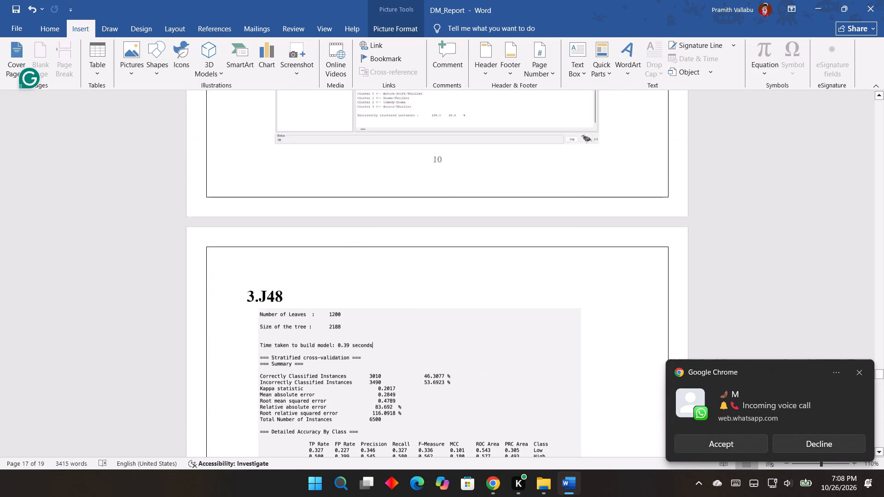
scroll(418, 291, up, 6)
scroll(472, 306, down, 4)
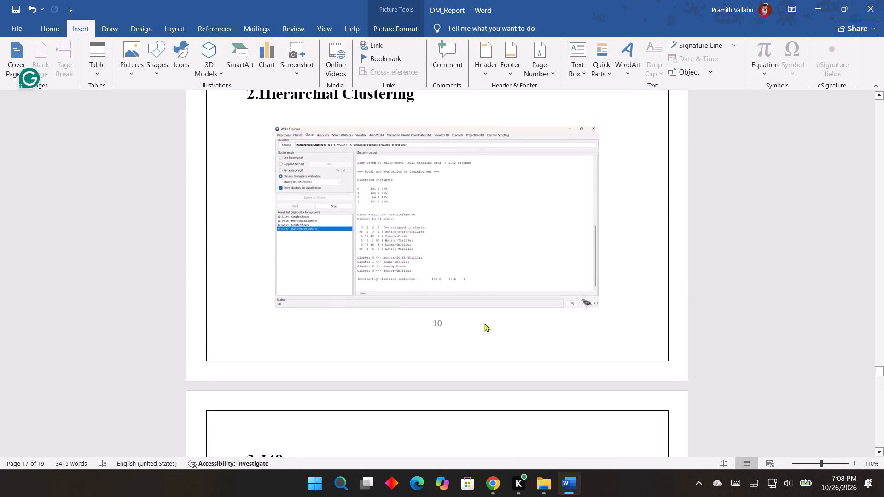
scroll(484, 324, down, 11)
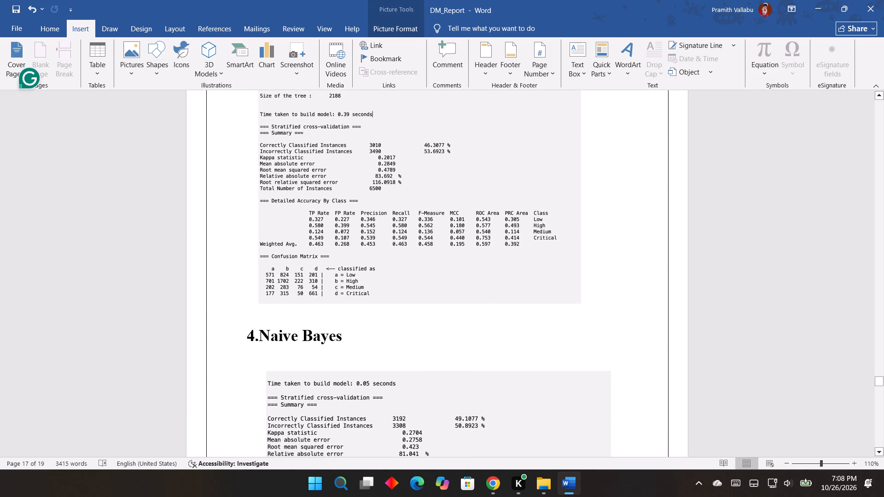
Move the J48 output image slightly down and right so its left edge lines up with the Naive Bayes output image.
scroll(434, 221, up, 3)
drag(433, 223, 433, 229)
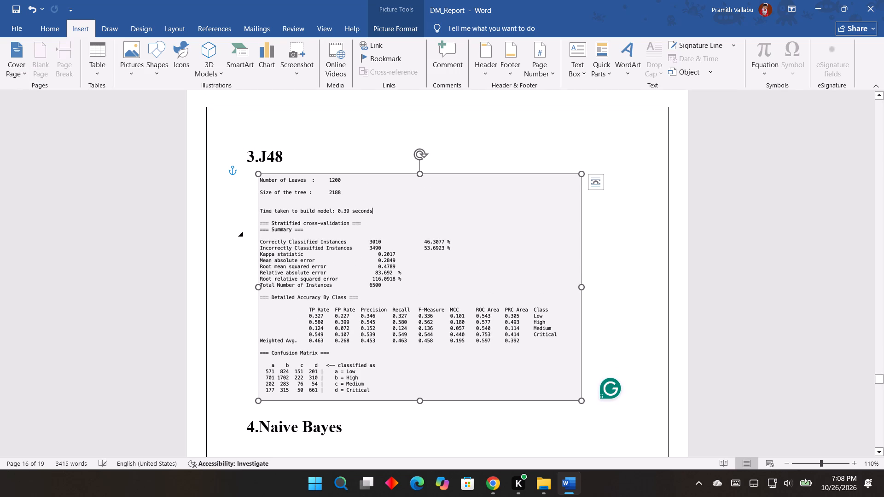
scroll(432, 255, down, 12)
scroll(433, 272, up, 6)
drag(402, 153, 404, 153)
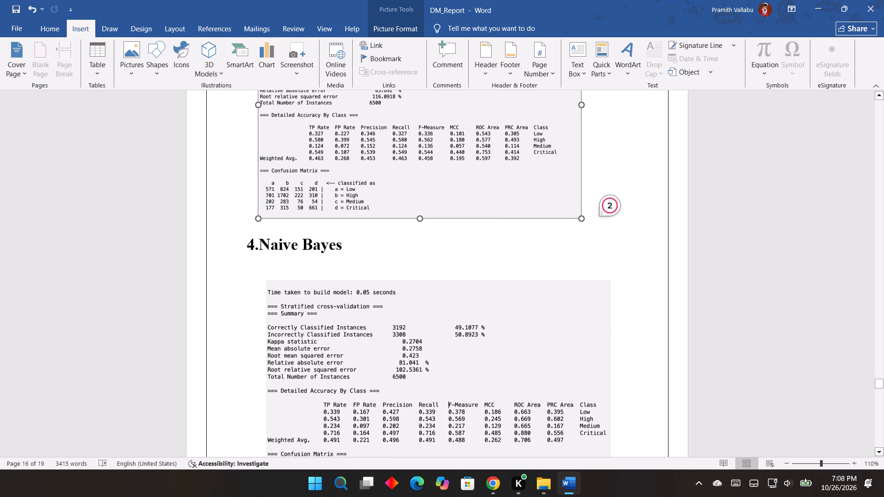
drag(404, 153, 410, 153)
Insert blank lines before the Chapter-IV heading to push it farther down from the KNN output image.
scroll(408, 196, up, 13)
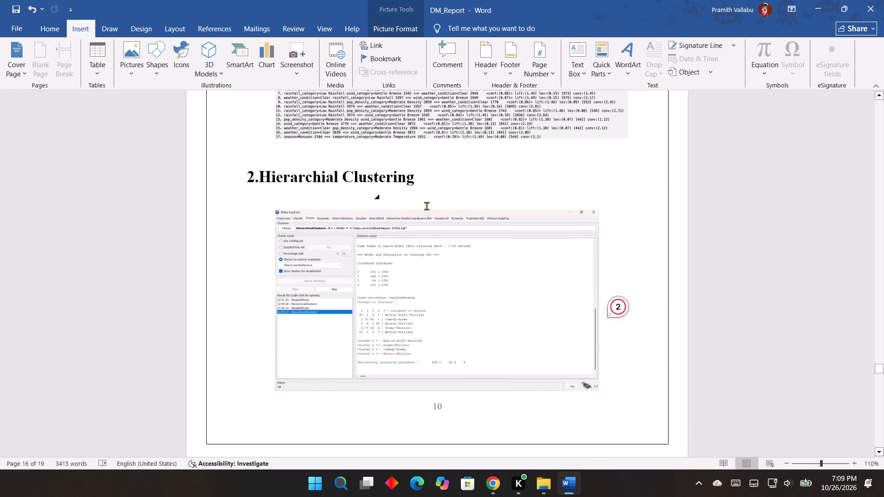
scroll(426, 206, up, 6)
scroll(448, 218, down, 20)
scroll(448, 218, down, 6)
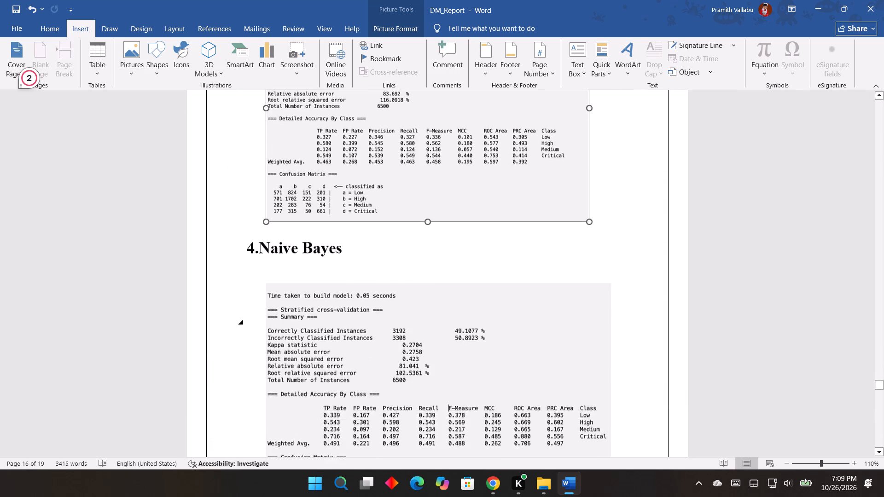
scroll(458, 231, down, 2)
scroll(458, 231, up, 2)
scroll(459, 232, down, 18)
scroll(457, 231, down, 8)
scroll(454, 234, up, 6)
click(384, 263)
key(Return)
key(Return)
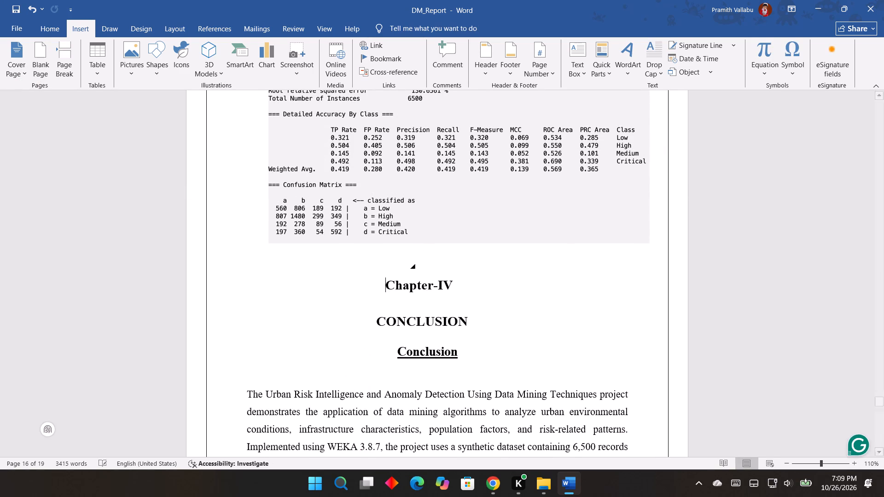
Insert blank lines before the Chapter-IV heading to push it onto the next page with the CONCLUSION title.
key(Return)
key(Return)
key(Return)
key(Return)
key(Return)
key(Return)
scroll(476, 236, down, 5)
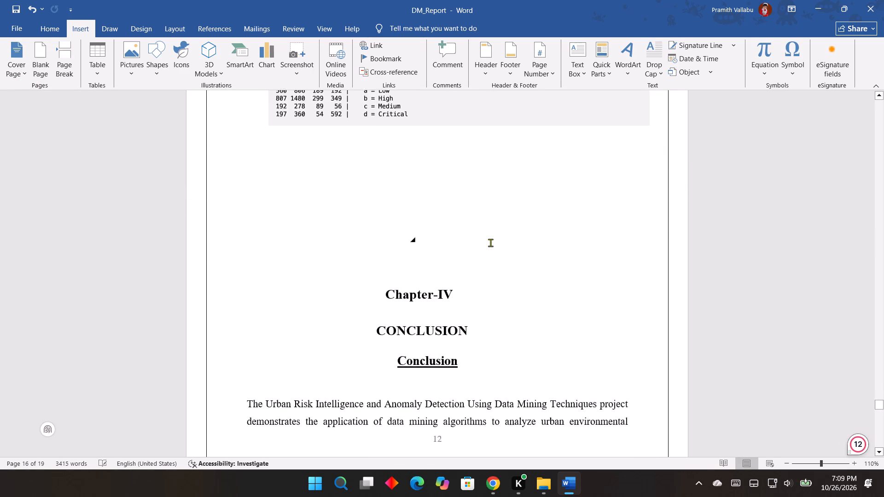
scroll(490, 243, down, 4)
key(Return)
key(Return)
key(Return)
key(Return)
key(Return)
key(Return)
key(Return)
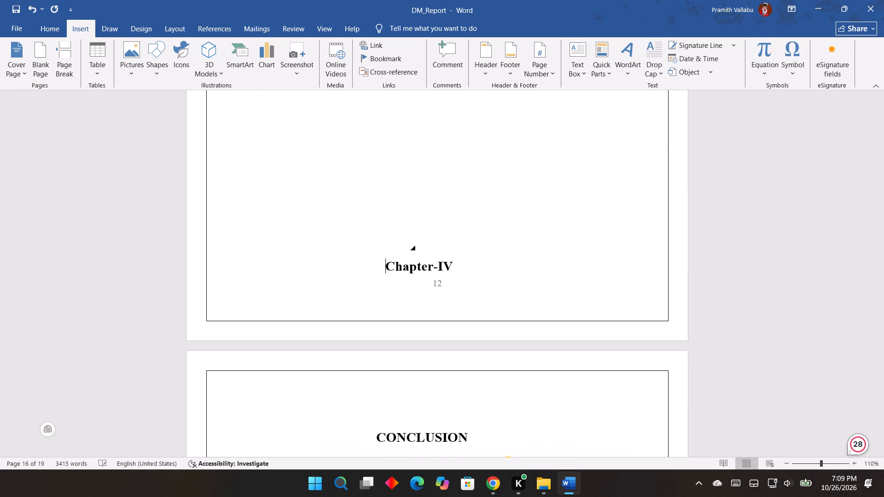
key(Return)
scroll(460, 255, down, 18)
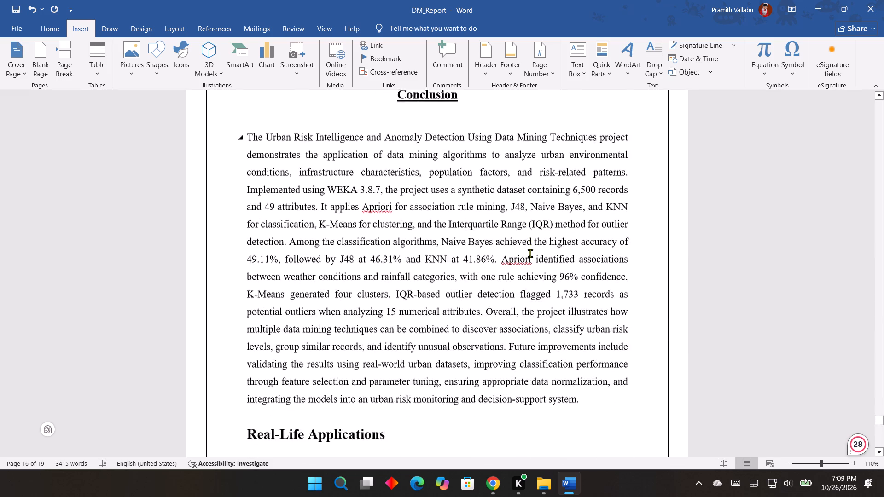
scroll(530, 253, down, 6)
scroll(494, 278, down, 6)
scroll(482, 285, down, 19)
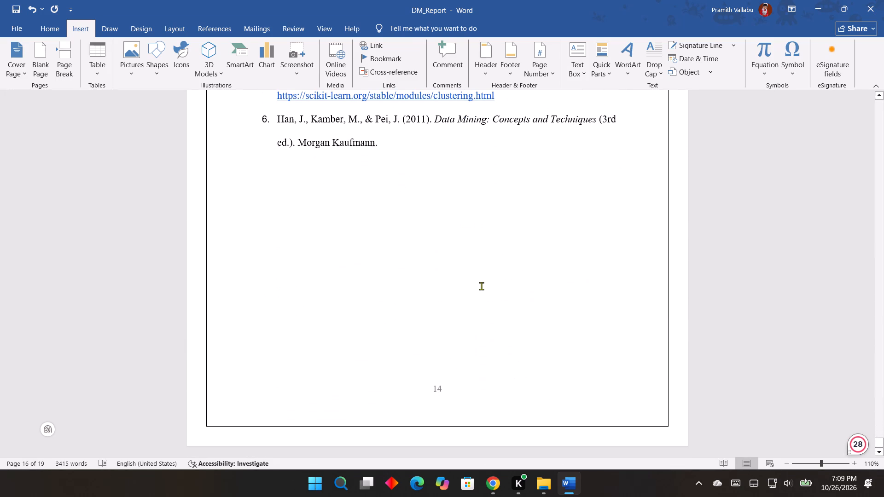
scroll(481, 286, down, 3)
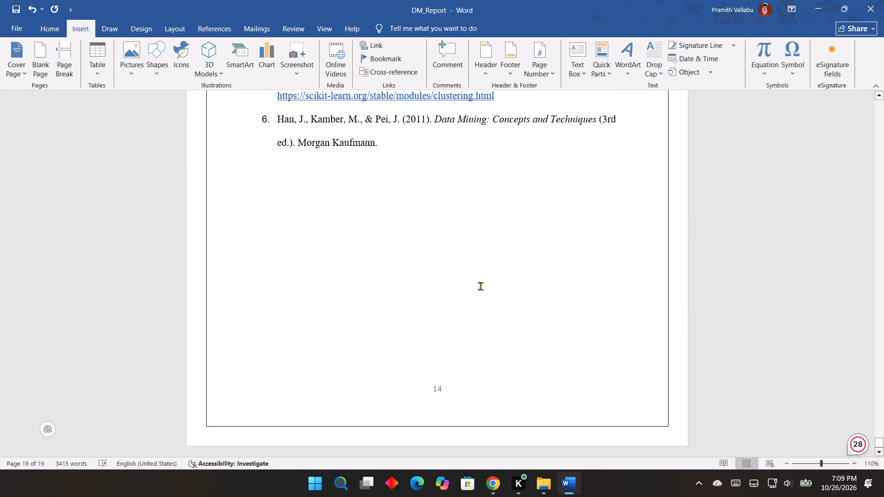
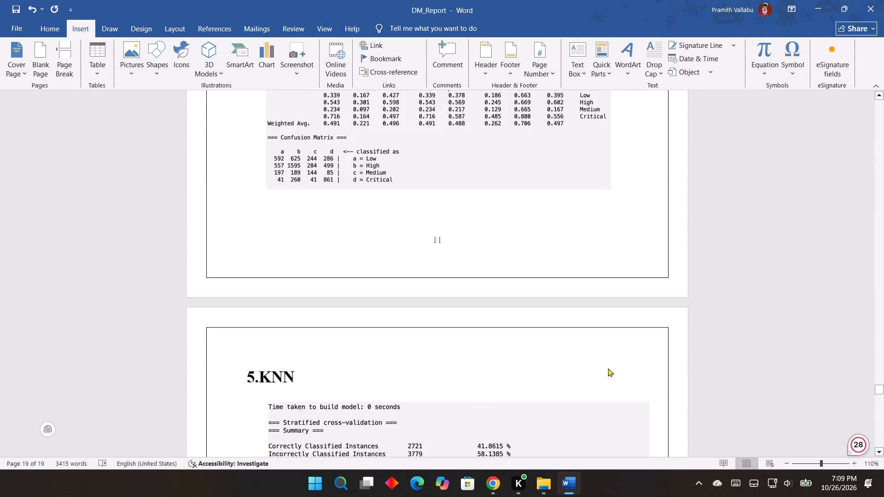
Correct the misspelled last word of the section 7 Classification Using Apriori heading to Algorithm.
scroll(608, 368, up, 20)
scroll(608, 368, up, 17)
scroll(627, 399, up, 4)
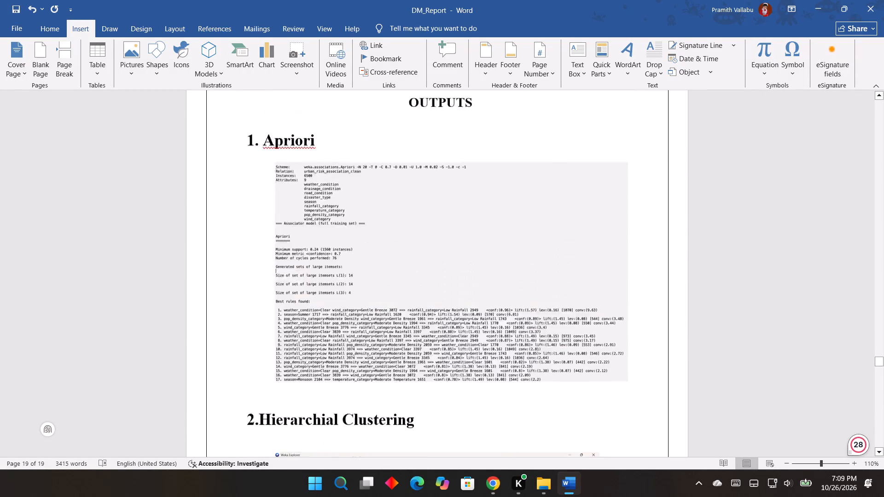
scroll(626, 398, up, 16)
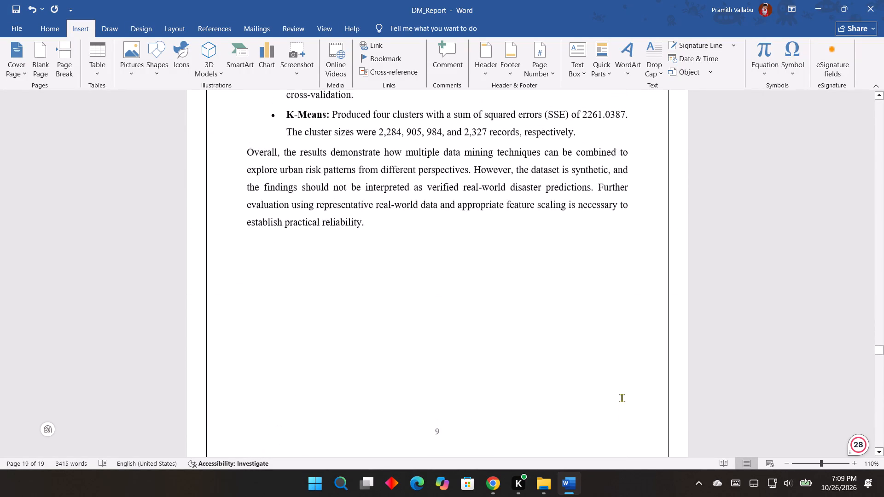
scroll(622, 398, up, 20)
scroll(622, 398, up, 10)
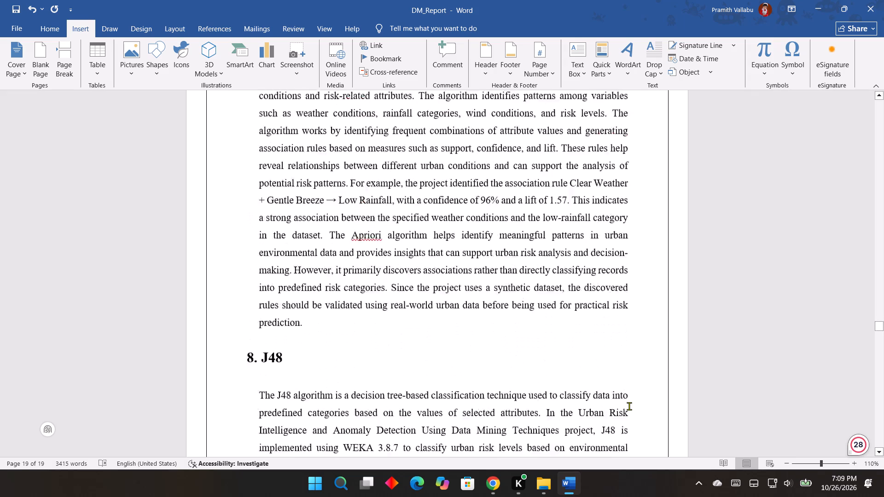
scroll(629, 406, up, 10)
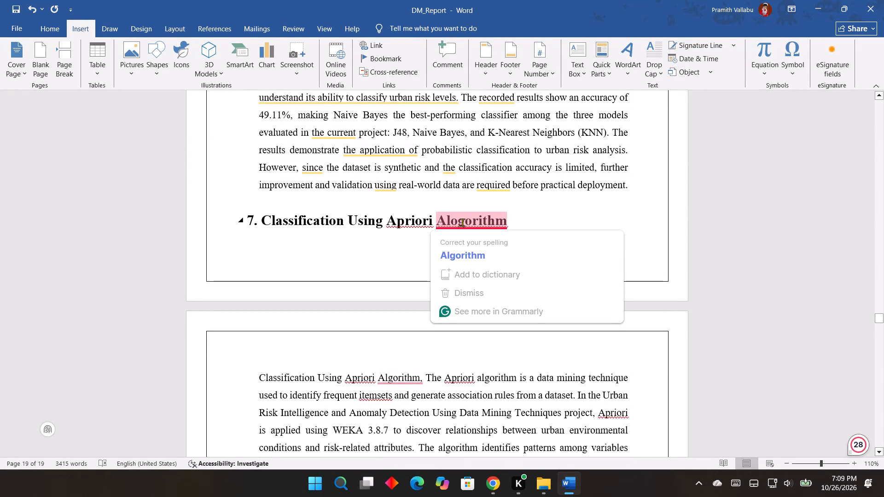
click(469, 238)
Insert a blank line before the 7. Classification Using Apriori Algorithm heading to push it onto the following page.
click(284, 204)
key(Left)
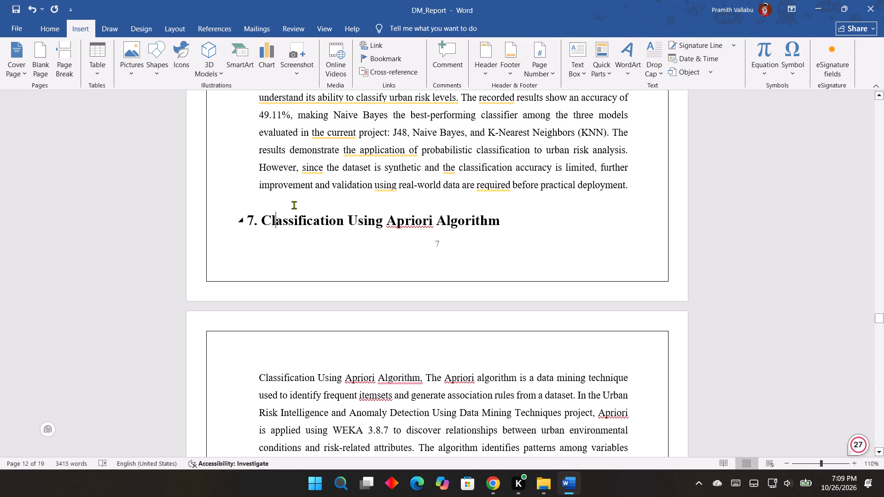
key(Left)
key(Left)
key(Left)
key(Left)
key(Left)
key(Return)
Insert a blank line before the 5. K–Nearest Neighbors (KNN) heading so it starts on the same page as its paragraph.
scroll(309, 222, up, 9)
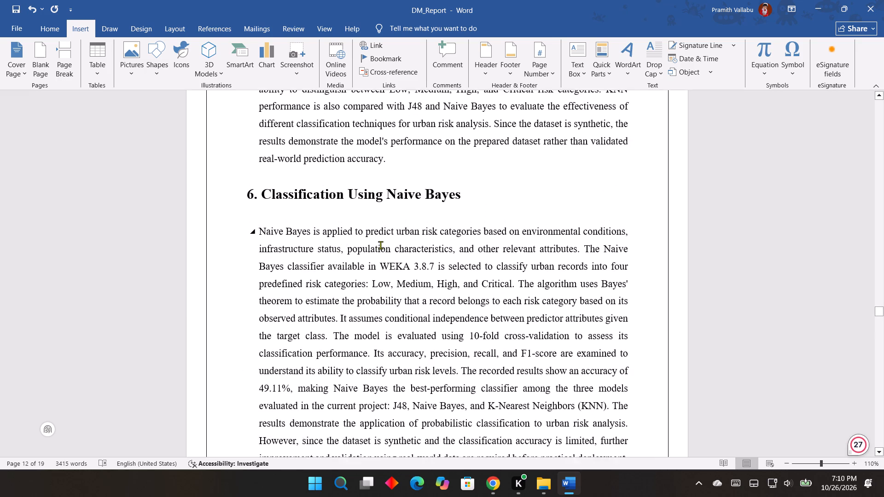
scroll(398, 255, up, 12)
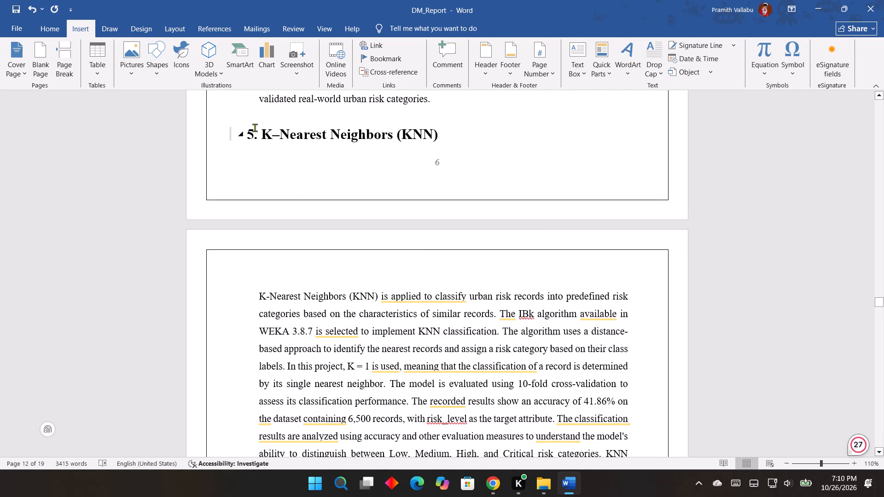
click(254, 127)
key(Left)
key(Return)
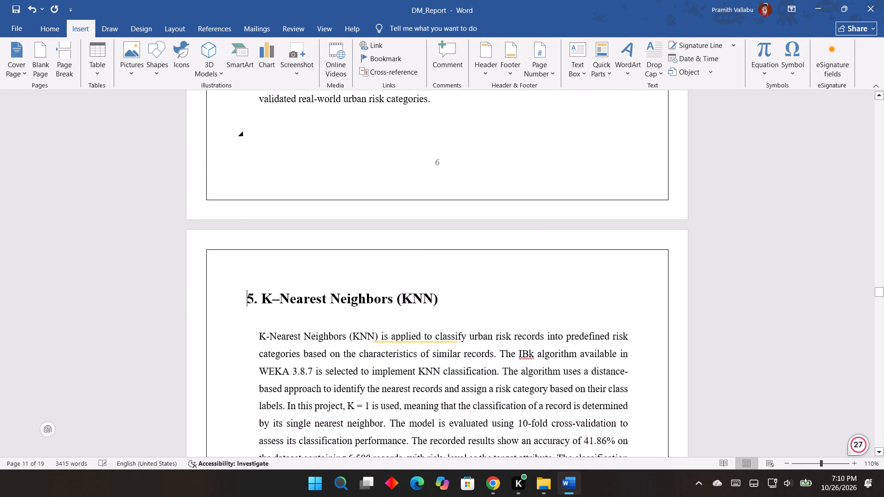
Review the spacing and page breaks of the Data Preprocessing, K-Means Clustering and K–Nearest Neighbors sections.
scroll(296, 134, up, 12)
scroll(299, 199, up, 7)
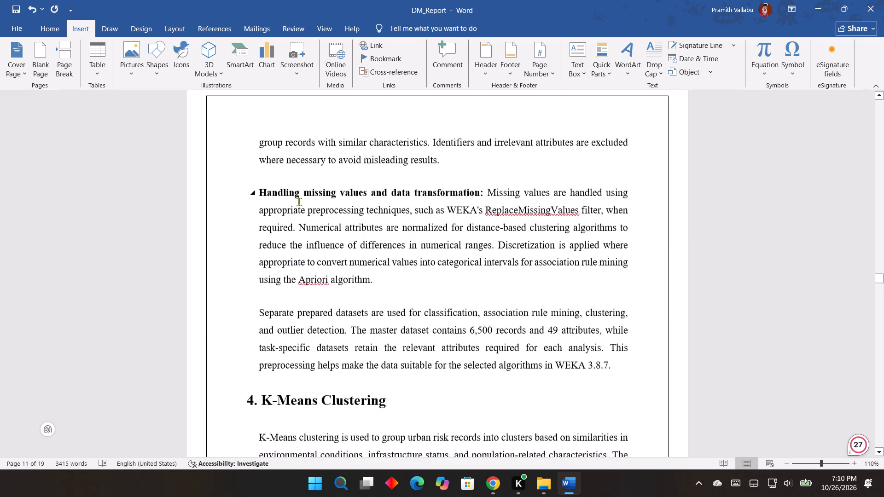
scroll(312, 212, up, 9)
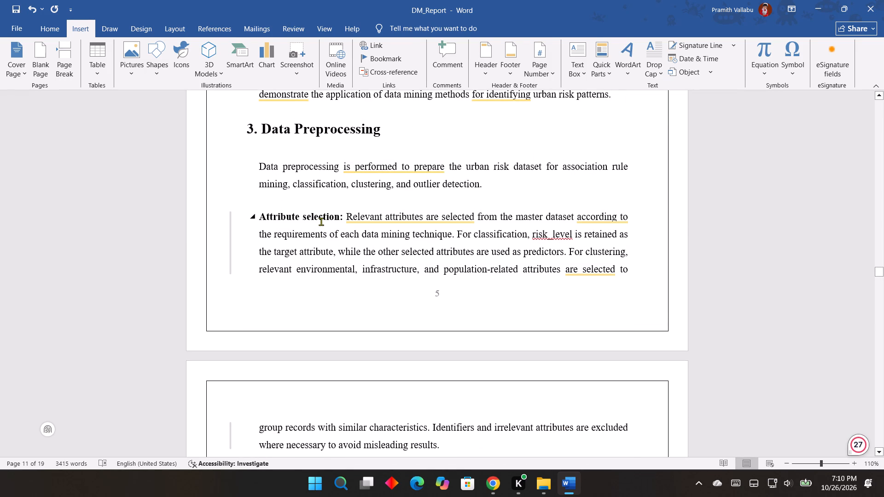
scroll(379, 199, up, 10)
scroll(387, 217, down, 12)
scroll(302, 149, up, 2)
click(261, 215)
scroll(423, 283, down, 16)
scroll(411, 275, up, 15)
scroll(329, 220, up, 4)
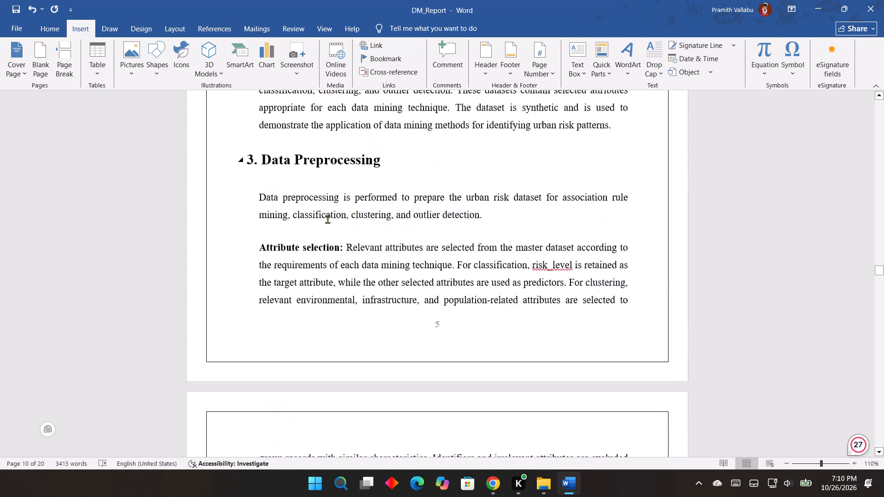
scroll(326, 244, down, 14)
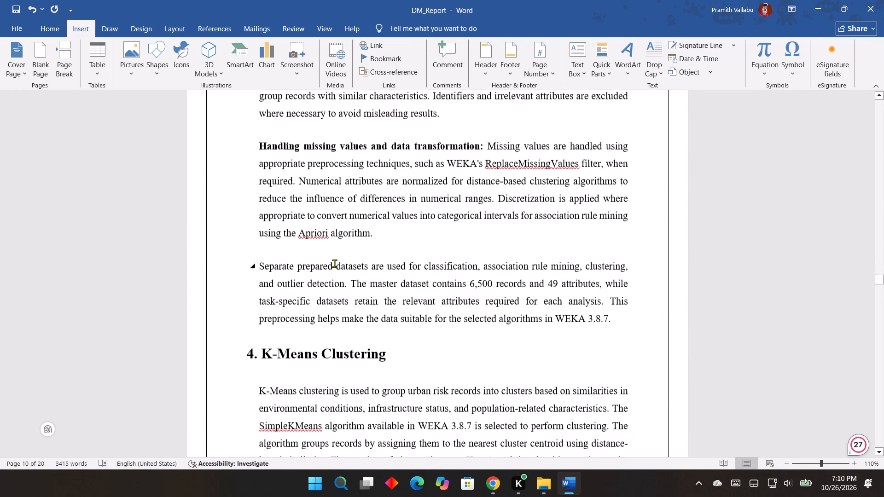
scroll(337, 258, down, 15)
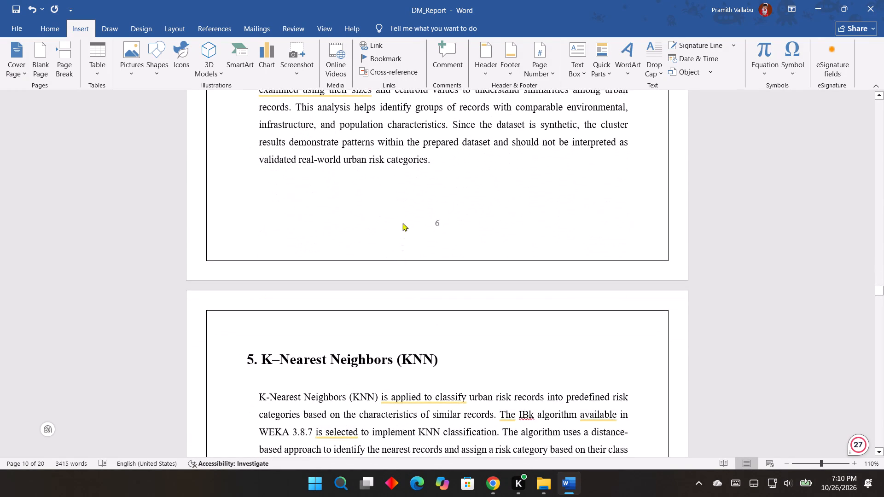
scroll(401, 224, down, 4)
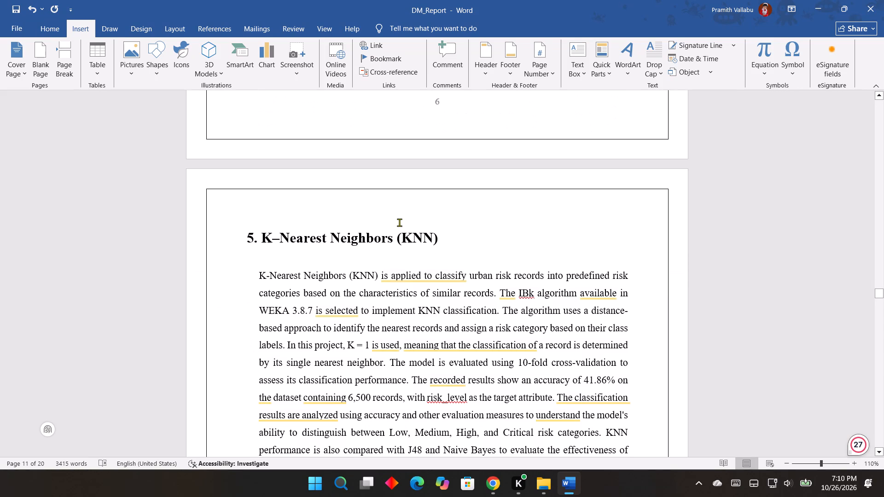
Remove the blank line above the 7. Classification Using Apriori Algorithm heading at the top of its page.
scroll(413, 235, down, 13)
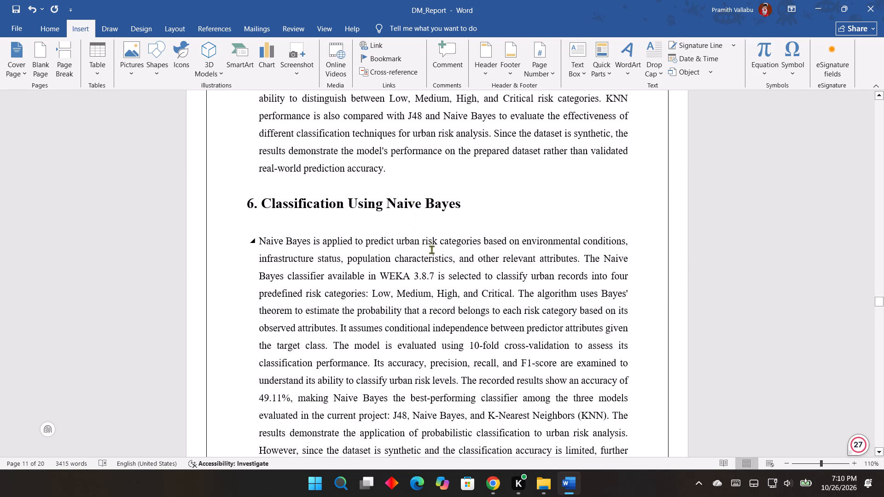
scroll(431, 249, down, 15)
scroll(432, 245, up, 5)
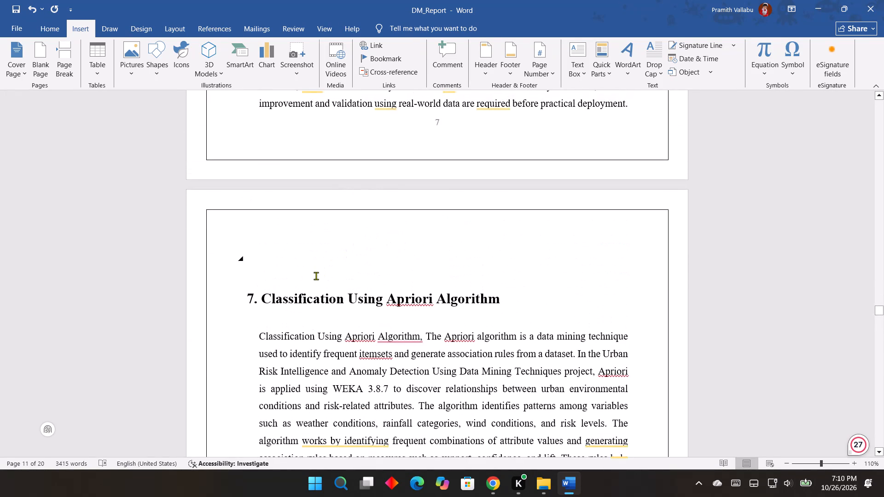
click(315, 276)
key(Down)
key(BackSpace)
Delete the empty line above the Results and Interpretation heading at the top of its page.
scroll(368, 336, down, 5)
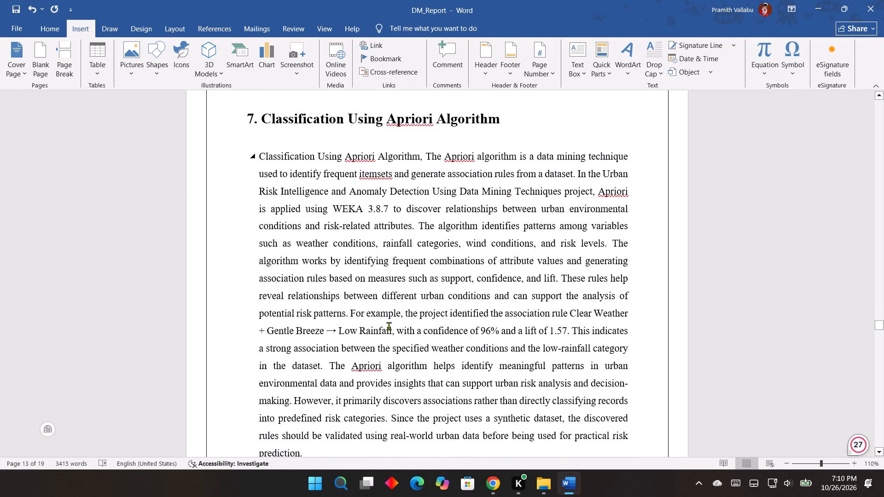
scroll(433, 339, down, 15)
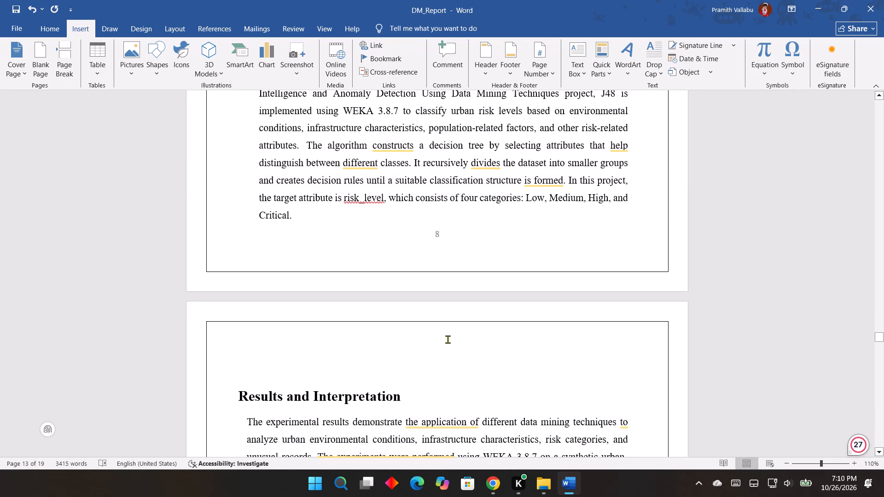
scroll(445, 339, down, 2)
click(283, 312)
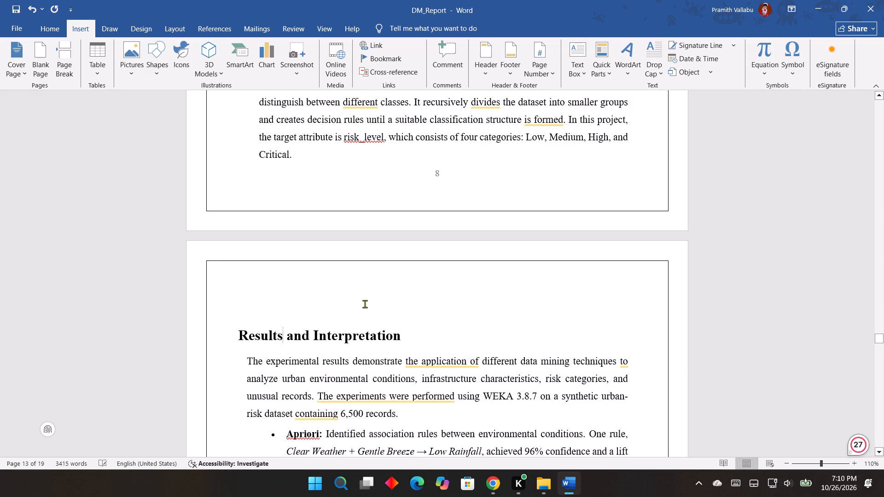
key(Left)
key(Up)
key(BackSpace)
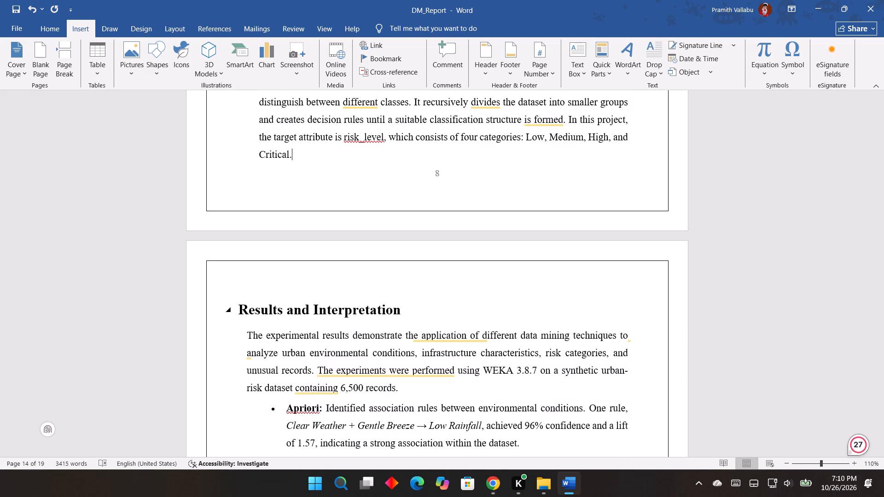
Review the layout of the remaining pages, from Results and Interpretation through OUTPUTS and Real-Life Applications to the REFERENCES chapter.
scroll(402, 367, down, 5)
scroll(596, 381, down, 4)
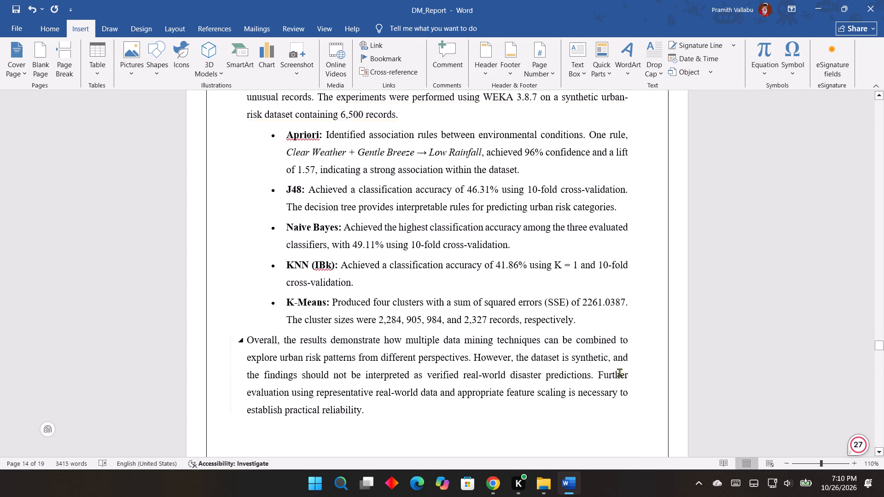
scroll(483, 398, down, 12)
scroll(423, 349, down, 9)
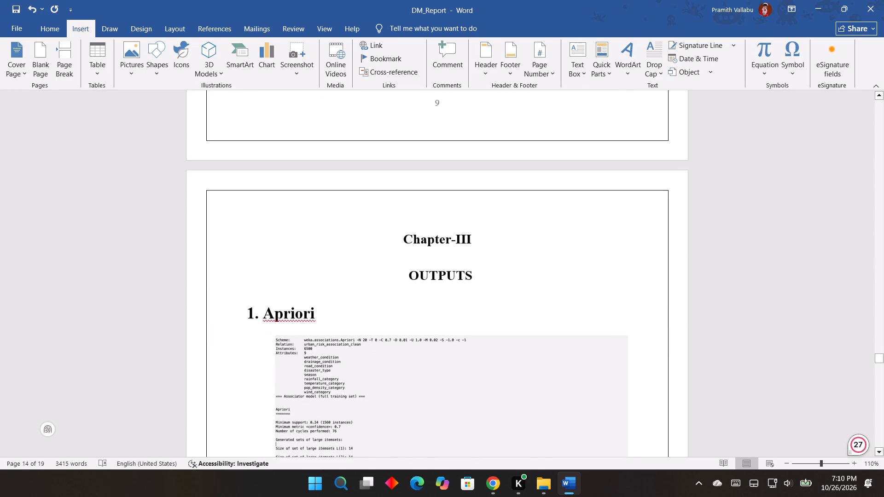
scroll(447, 329, down, 20)
scroll(447, 329, down, 20)
scroll(447, 329, down, 4)
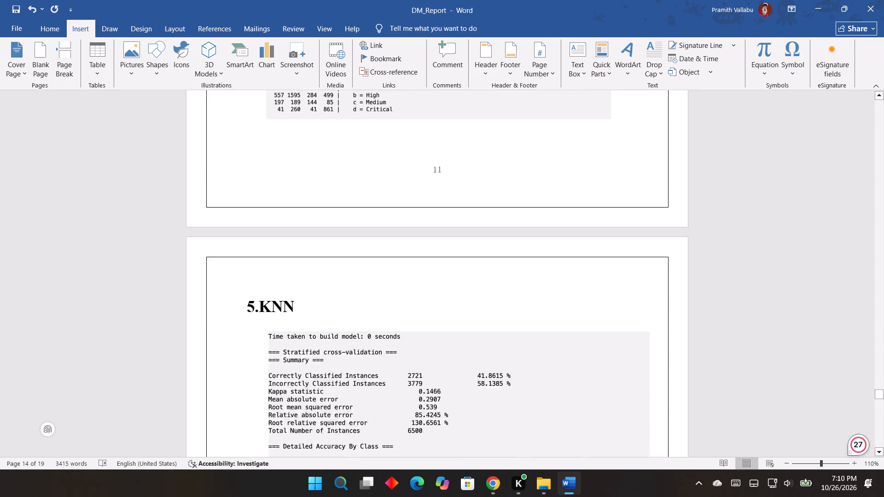
scroll(465, 346, down, 20)
scroll(465, 346, down, 19)
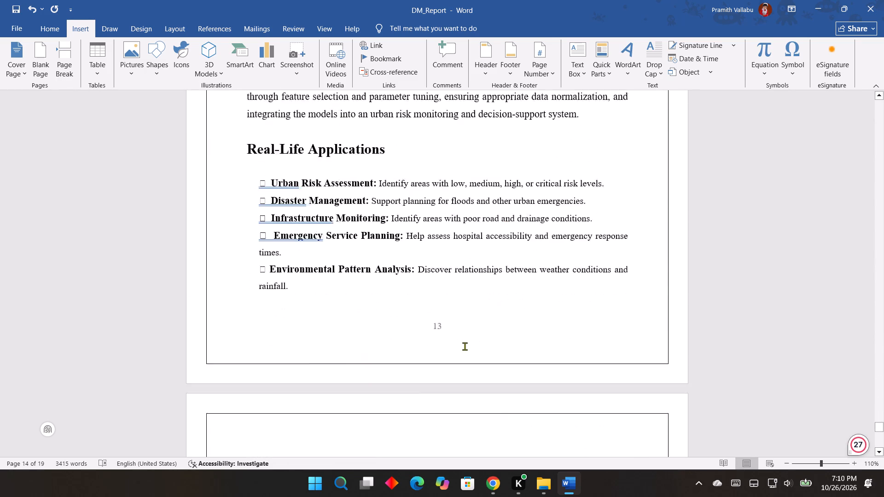
scroll(465, 346, down, 17)
scroll(465, 345, down, 9)
scroll(463, 347, up, 12)
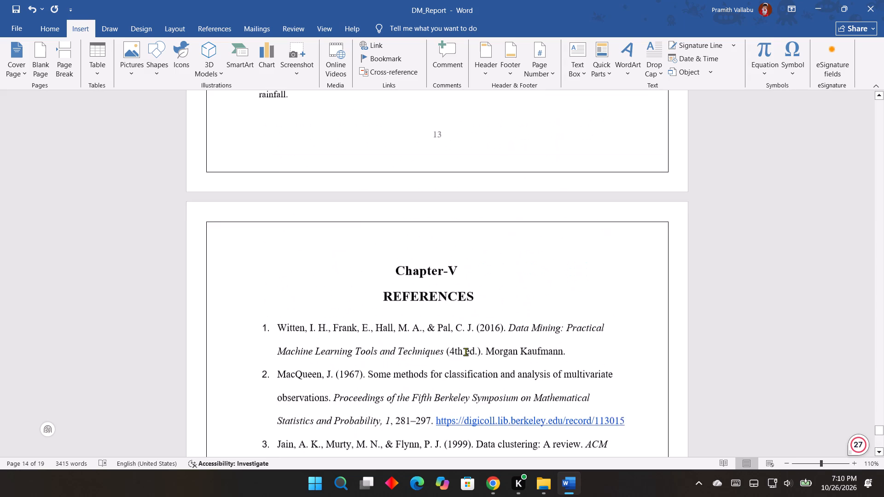
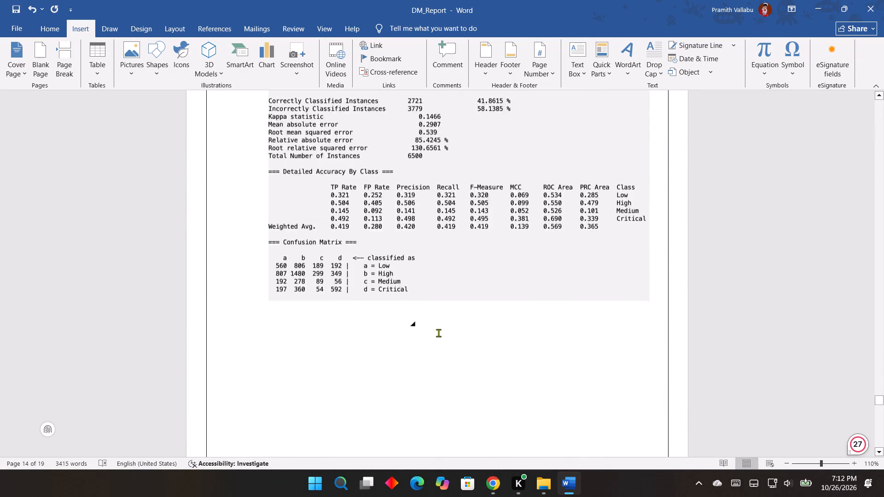
Delete the end of the Apriori section, from "The Apriori algorithm helps identify" through "prediction.", keeping the 8. J48 heading on its own line.
scroll(438, 333, up, 19)
scroll(442, 335, up, 9)
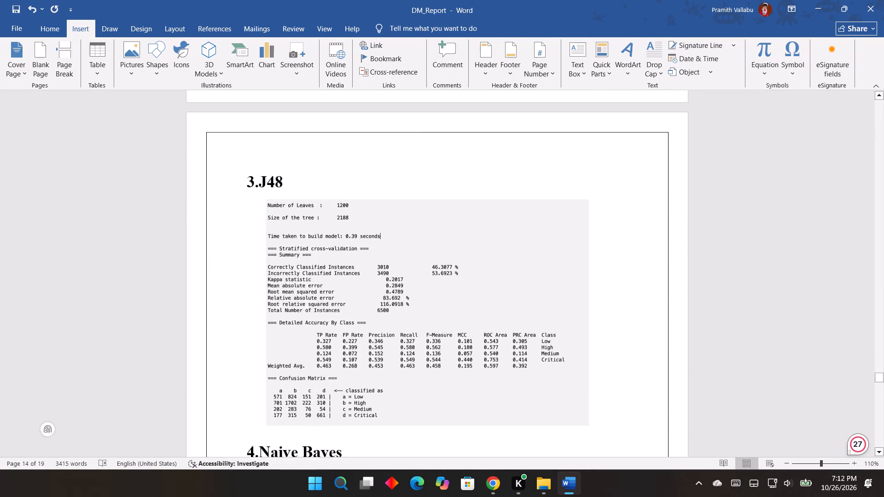
scroll(442, 335, up, 20)
scroll(442, 335, up, 7)
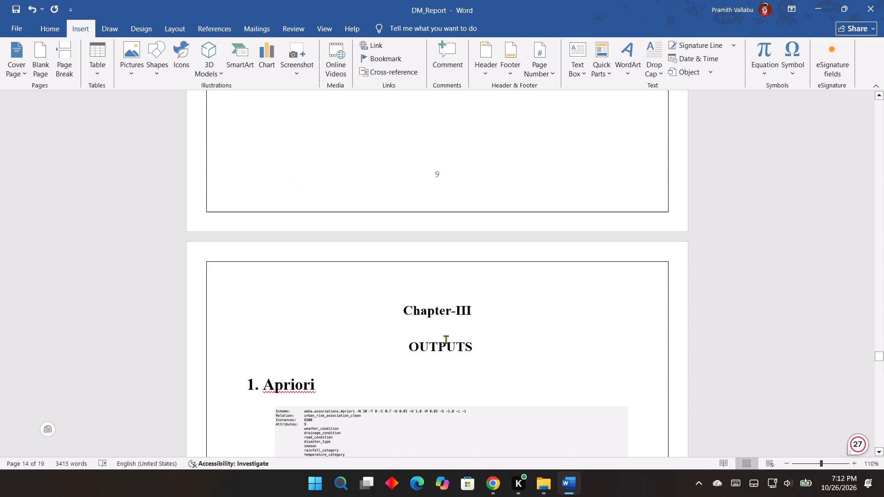
scroll(446, 339, up, 6)
scroll(436, 335, up, 20)
scroll(436, 335, up, 5)
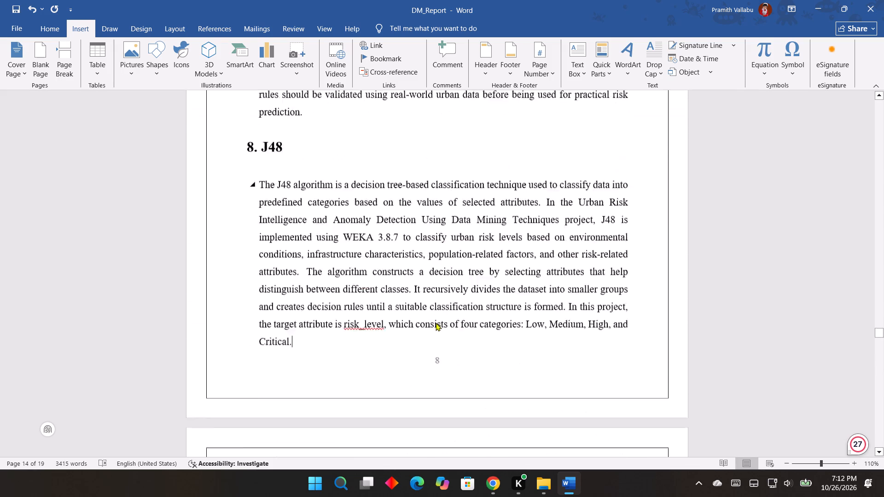
scroll(436, 323, up, 17)
scroll(432, 325, down, 5)
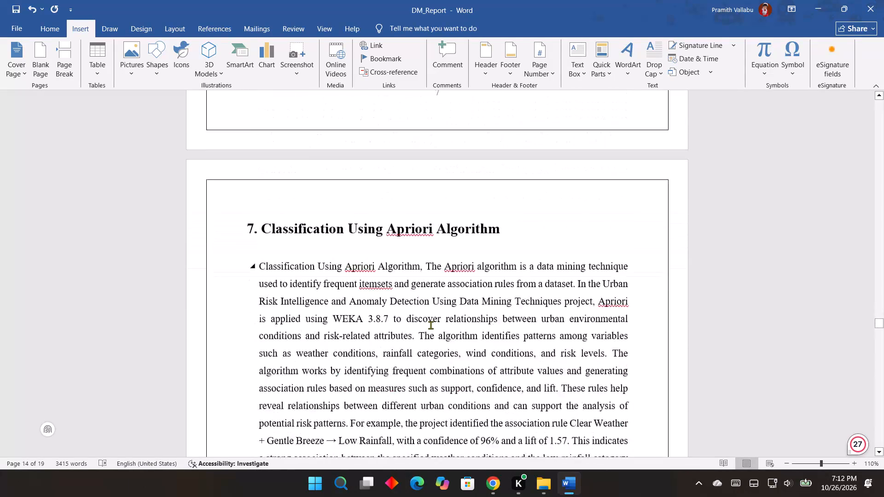
scroll(430, 325, down, 5)
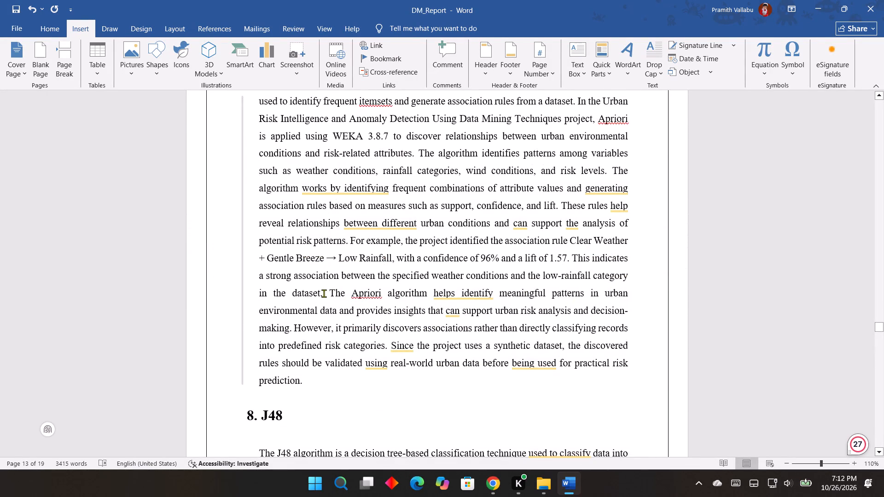
drag(324, 293, 416, 378)
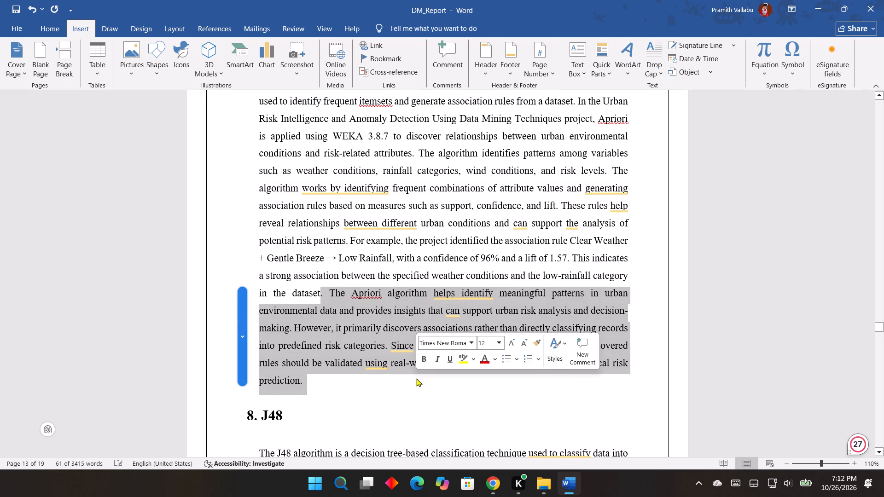
key(BackSpace)
key(Return)
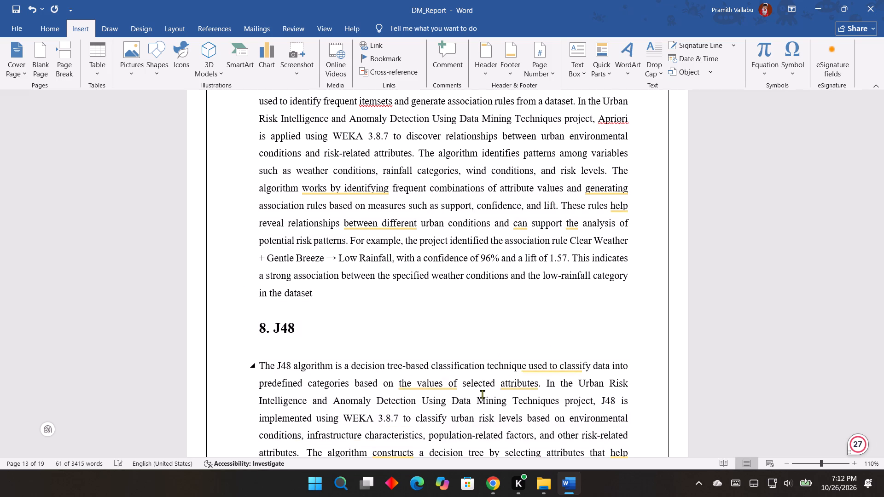
Insert two blank lines before the Results and Interpretation heading to move it to the top of the following page.
scroll(490, 297, down, 13)
click(244, 158)
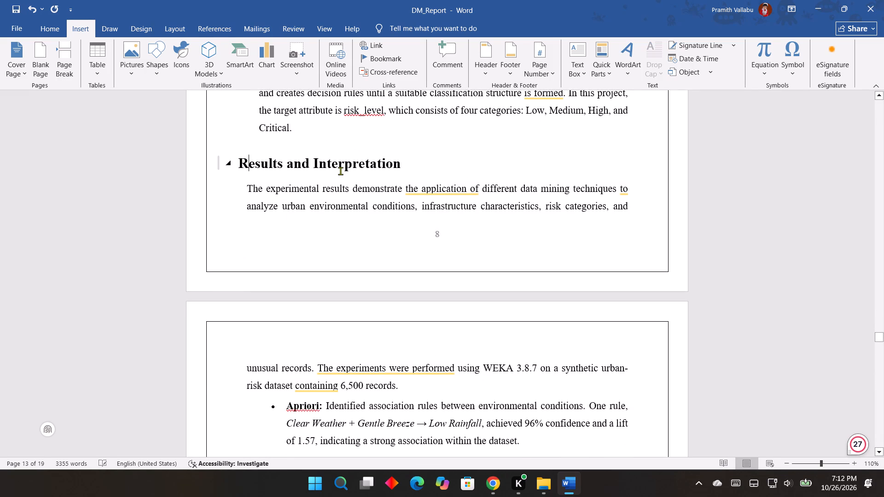
key(Left)
key(Left)
key(Right)
key(Return)
key(Return)
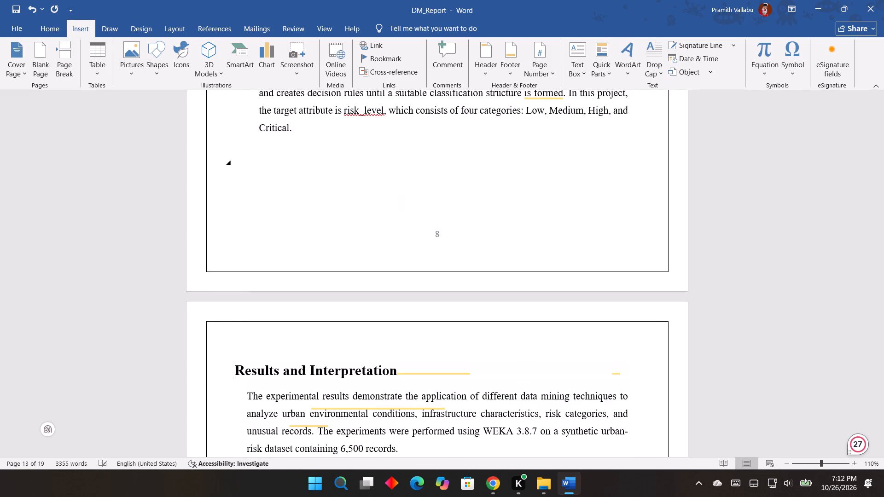
Review the layout of the J48, OUTPUTS, Apriori, Naive Bayes and K–Nearest Neighbors pages after the text removal.
scroll(447, 233, up, 12)
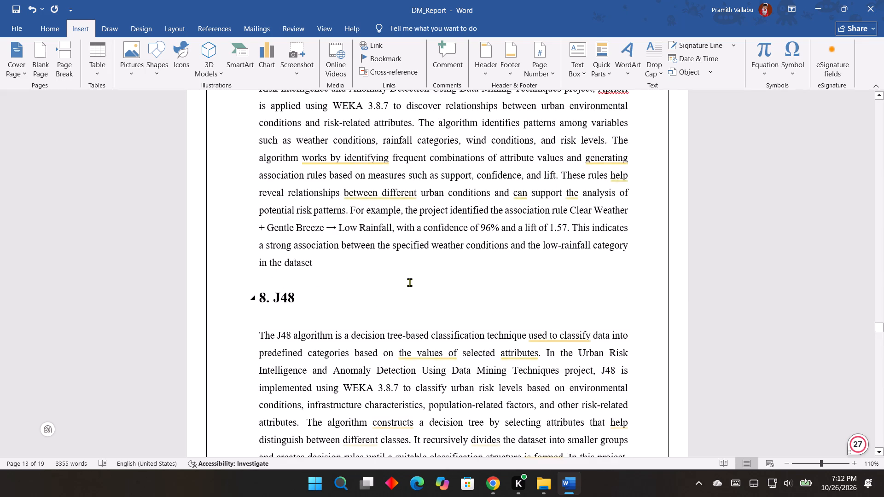
scroll(409, 282, down, 20)
scroll(409, 282, down, 20)
scroll(409, 282, down, 1)
scroll(430, 293, up, 2)
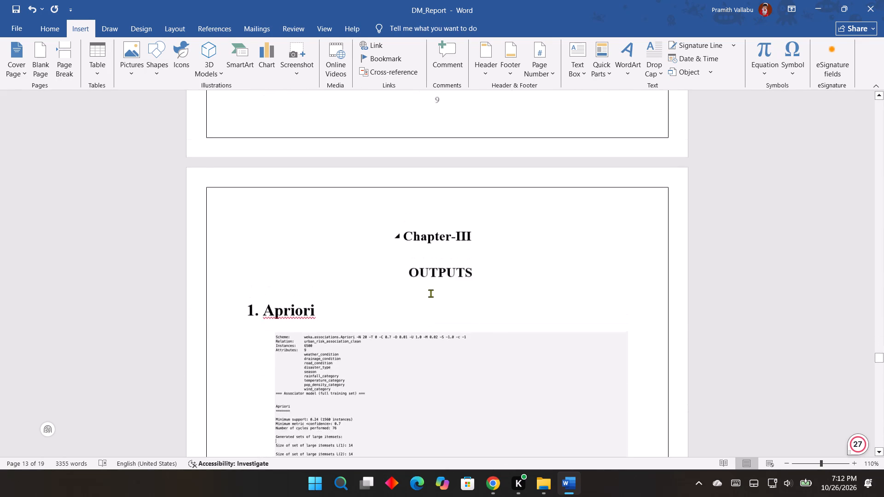
scroll(430, 293, up, 20)
scroll(430, 293, up, 20)
scroll(430, 293, up, 4)
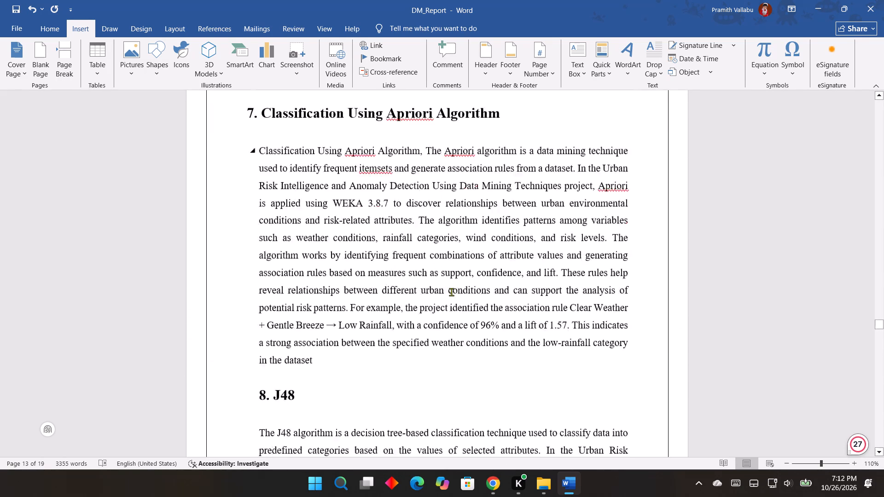
scroll(451, 292, up, 1)
scroll(522, 322, down, 2)
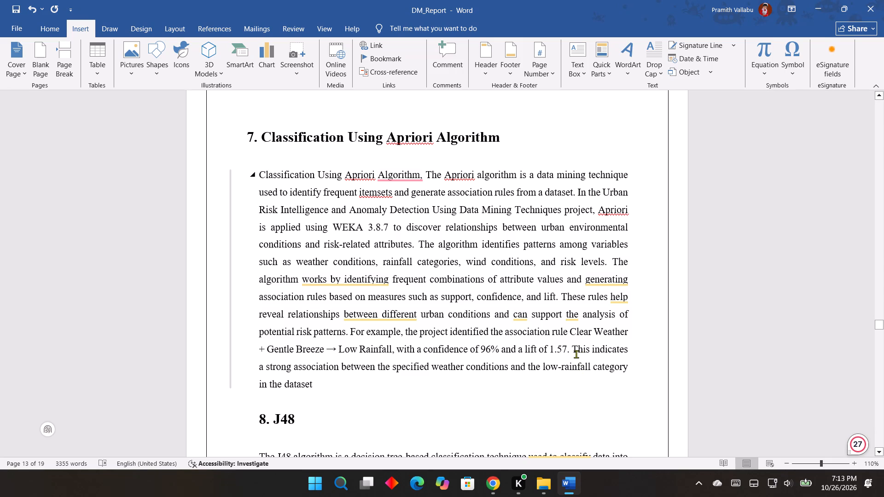
scroll(373, 396, up, 16)
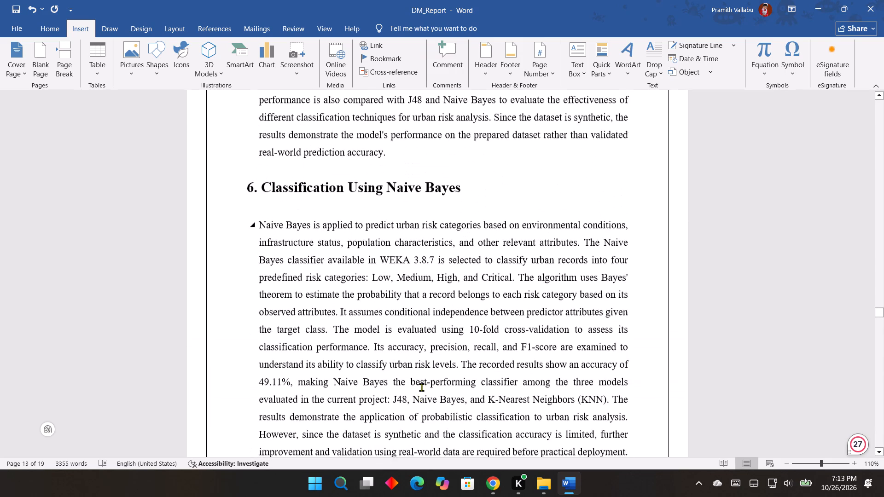
scroll(428, 391, down, 2)
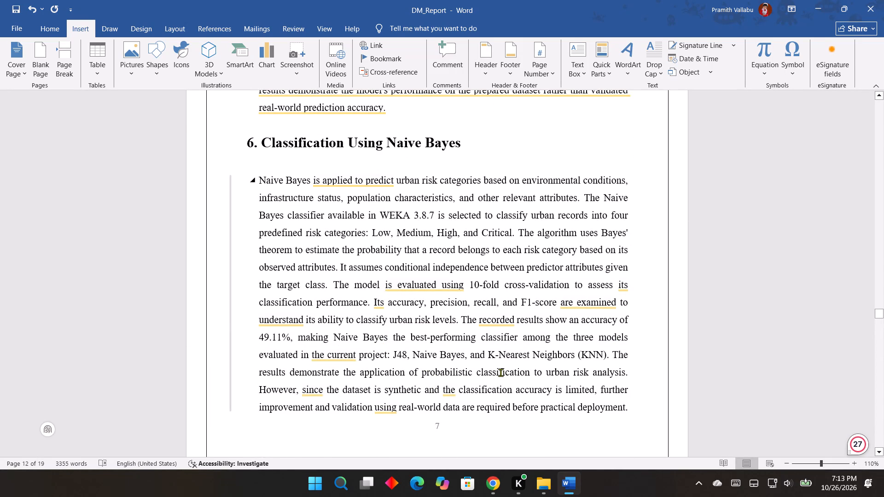
scroll(510, 329, up, 8)
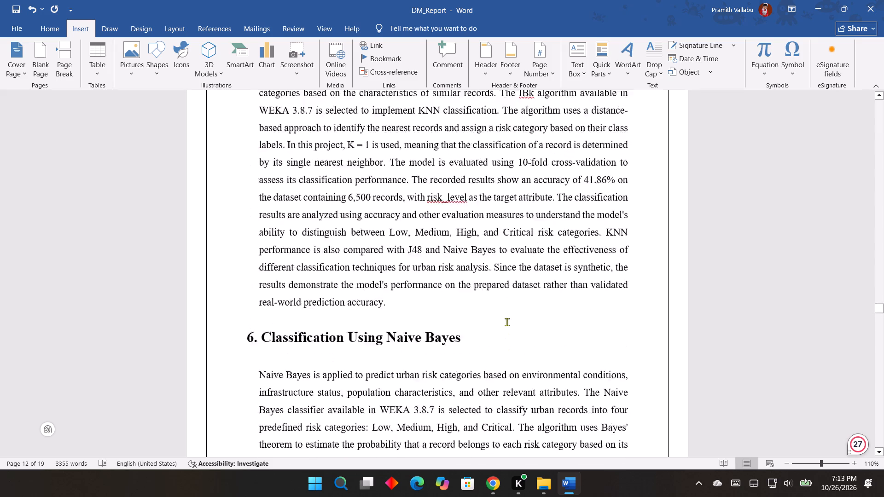
scroll(507, 322, up, 4)
scroll(611, 356, up, 4)
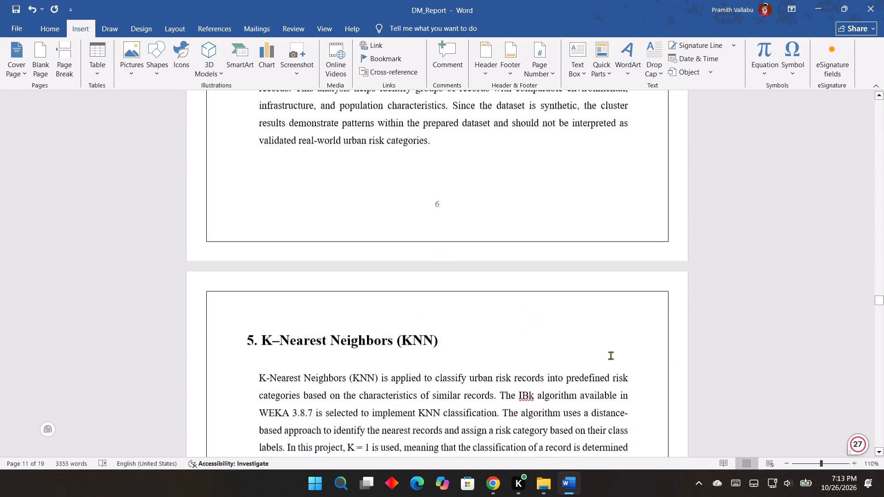
Examine the spacing and page breaks of the Development Environment, Dataset Preparation and Data Preprocessing sections.
scroll(611, 355, up, 20)
scroll(611, 355, up, 16)
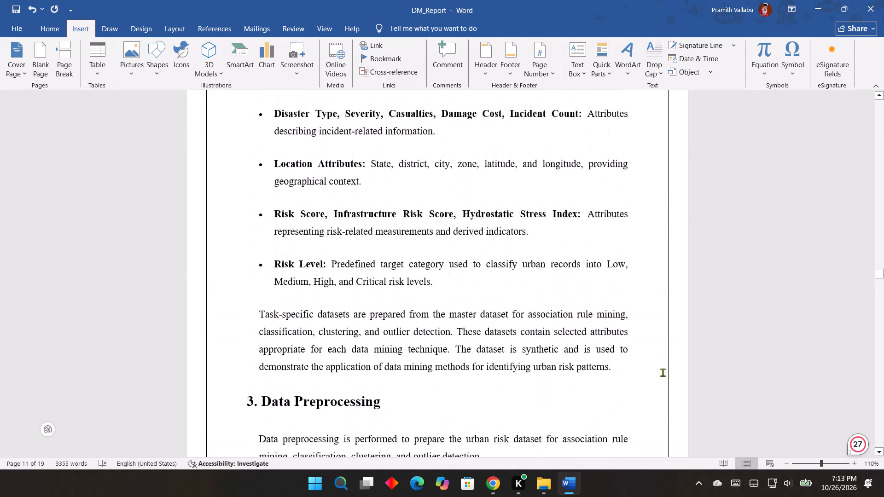
scroll(663, 372, down, 5)
scroll(663, 372, up, 8)
scroll(663, 372, up, 17)
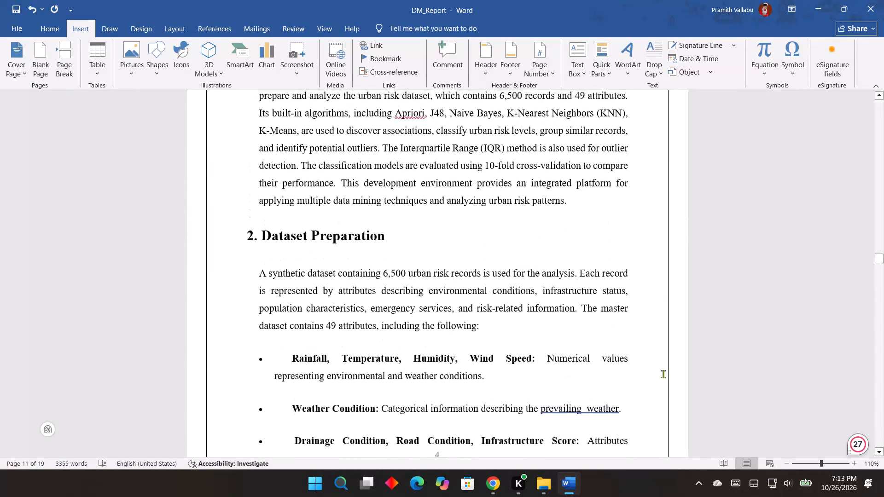
scroll(663, 374, up, 13)
scroll(662, 396, down, 7)
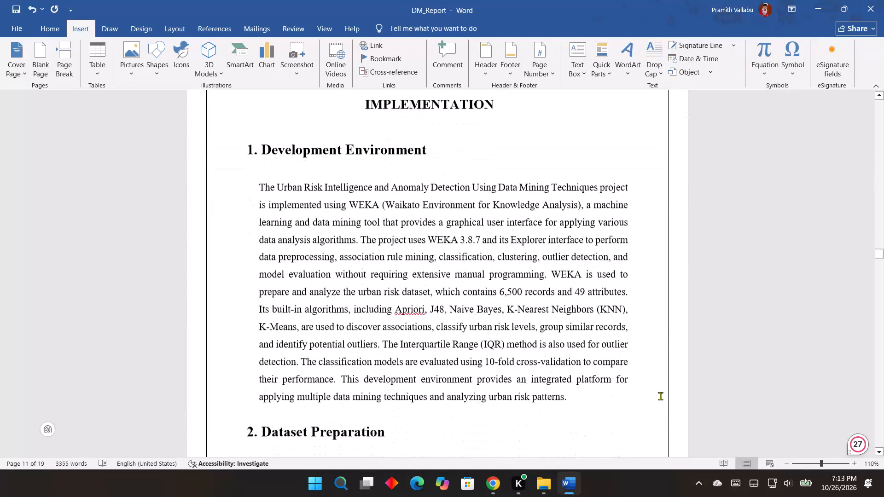
scroll(658, 395, down, 16)
scroll(665, 315, down, 7)
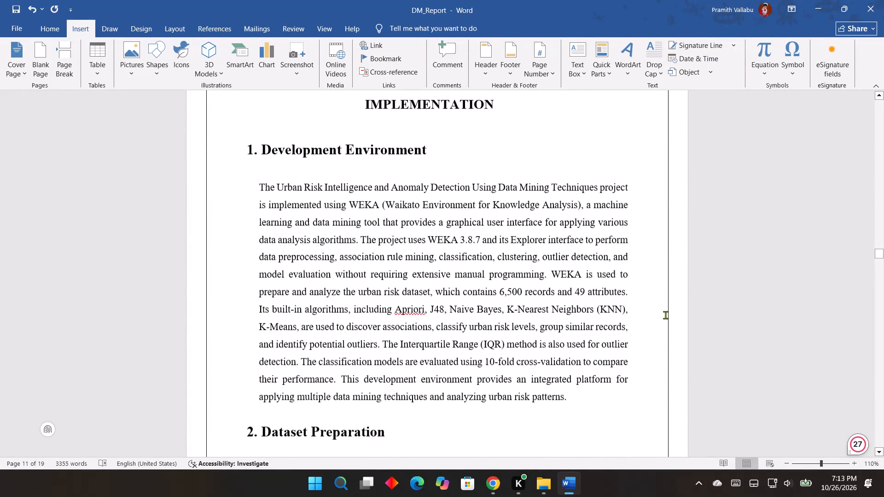
scroll(669, 316, down, 6)
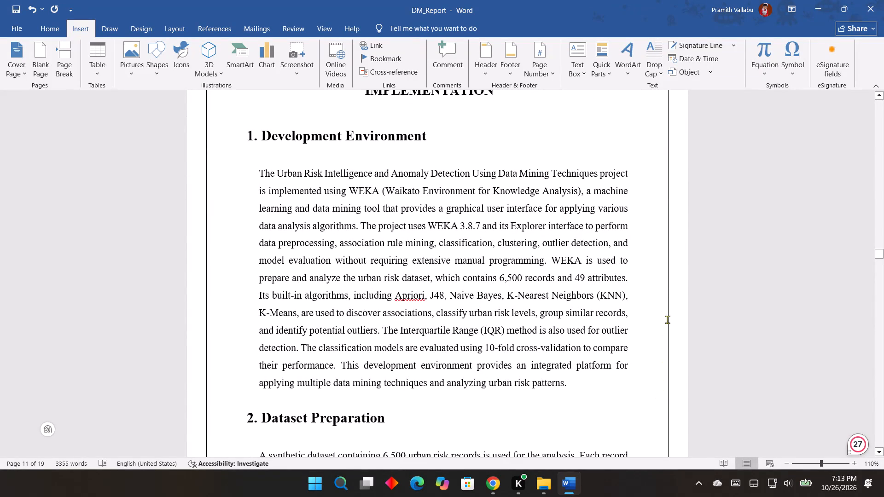
scroll(667, 319, down, 4)
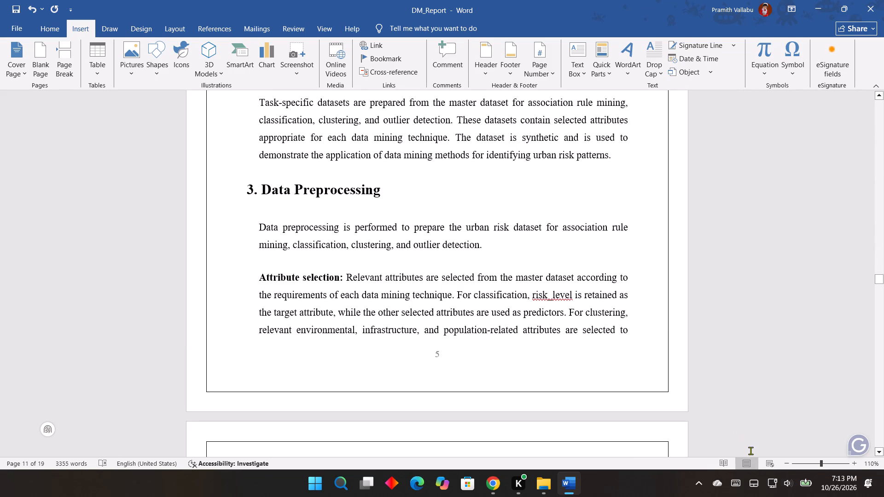
Reduce the zoom to 100% and review the pages from K-Means Clustering back to the start of Chapter-II IMPLEMENTATION.
click(784, 461)
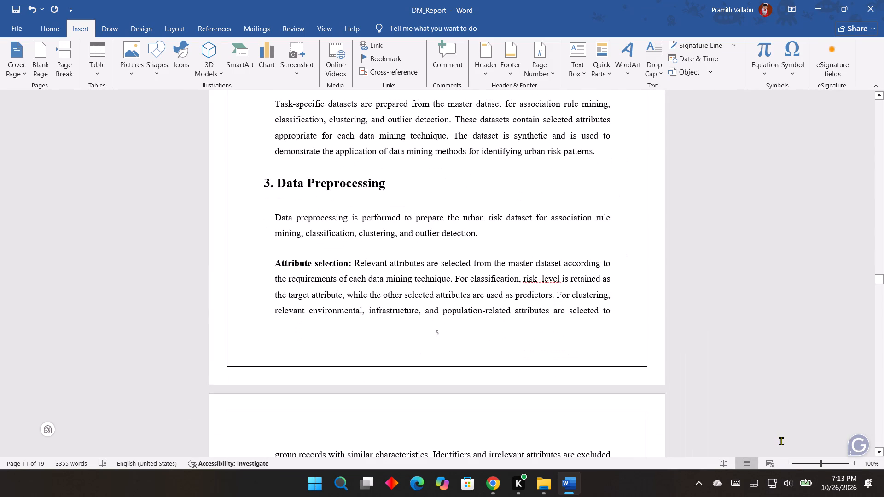
scroll(750, 310, down, 20)
scroll(750, 310, down, 3)
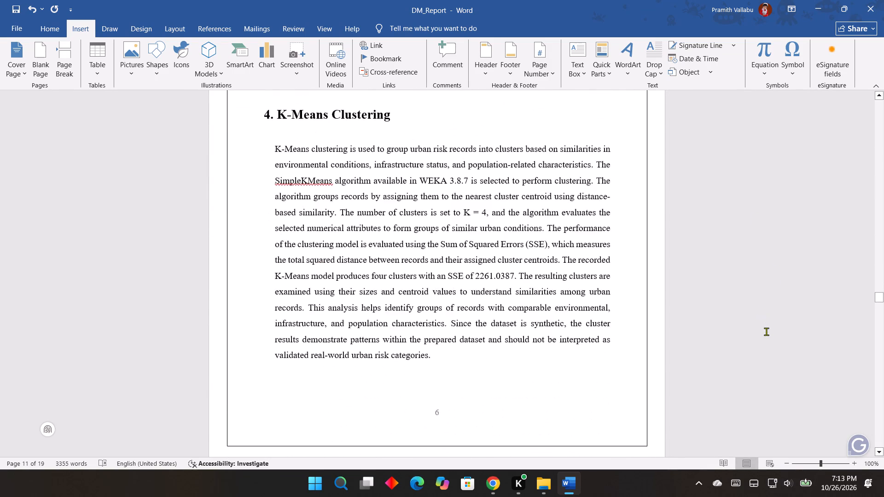
scroll(766, 330, down, 8)
scroll(824, 228, up, 9)
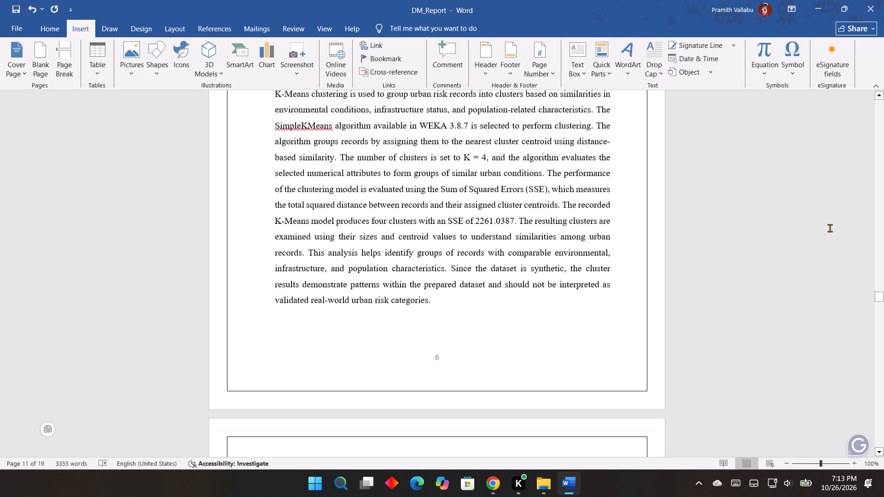
scroll(833, 230, up, 20)
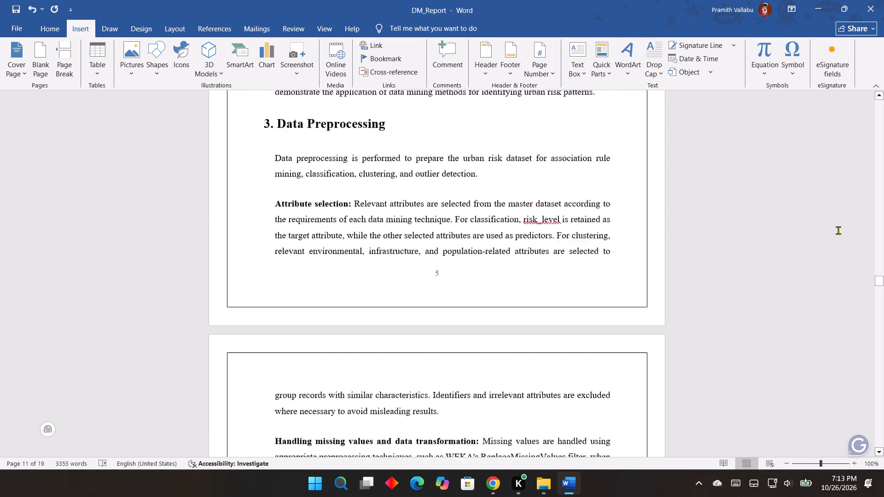
scroll(838, 230, up, 20)
scroll(838, 230, up, 2)
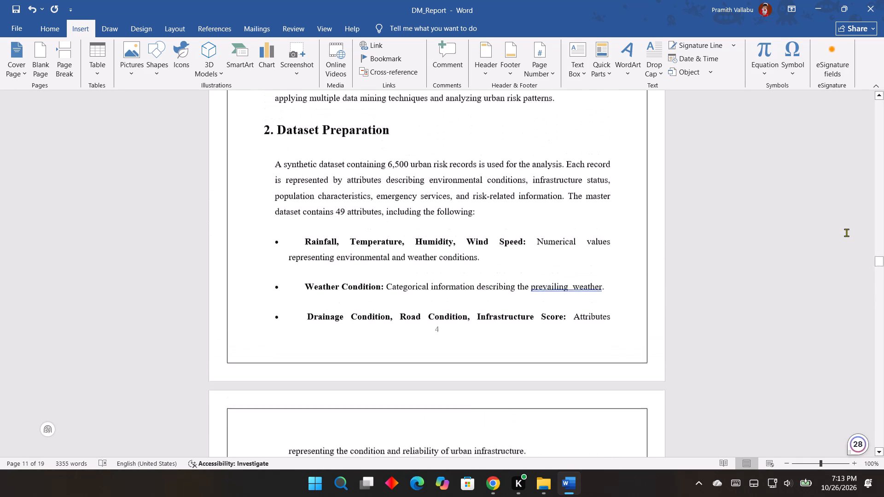
scroll(846, 232, up, 16)
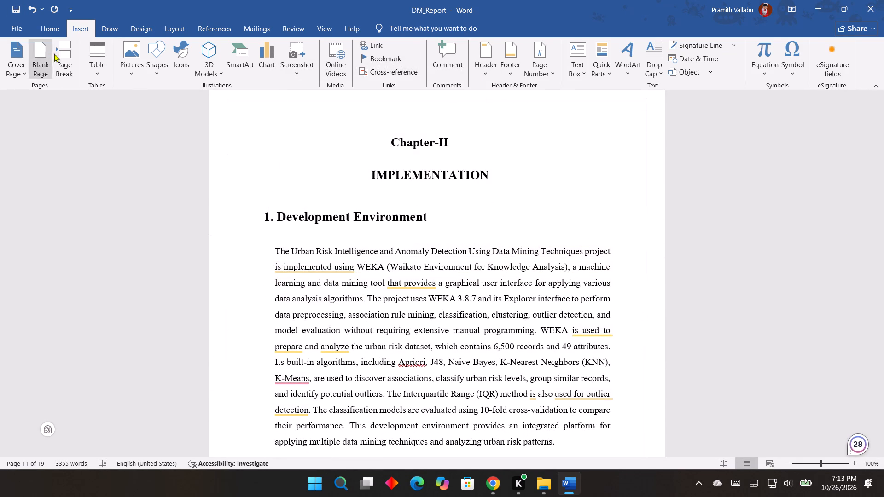
Check the font formatting of the Development Environment body paragraph and its section heading.
click(52, 31)
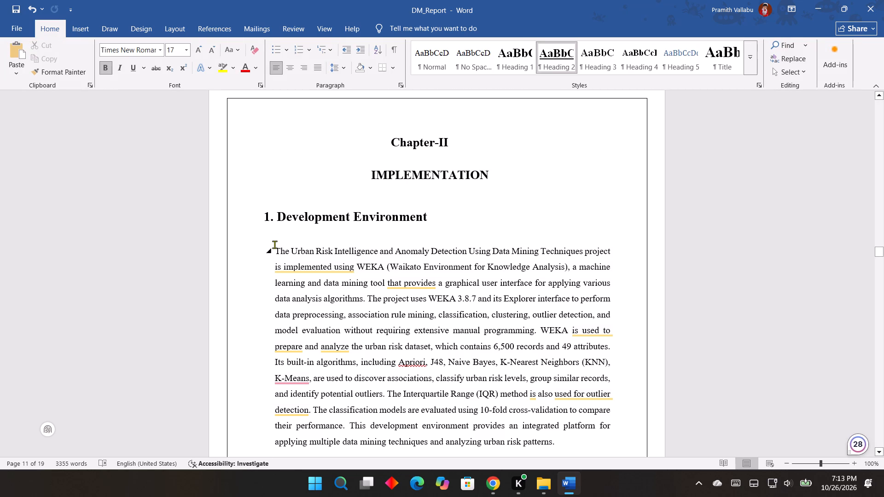
drag(274, 245, 395, 395)
click(784, 348)
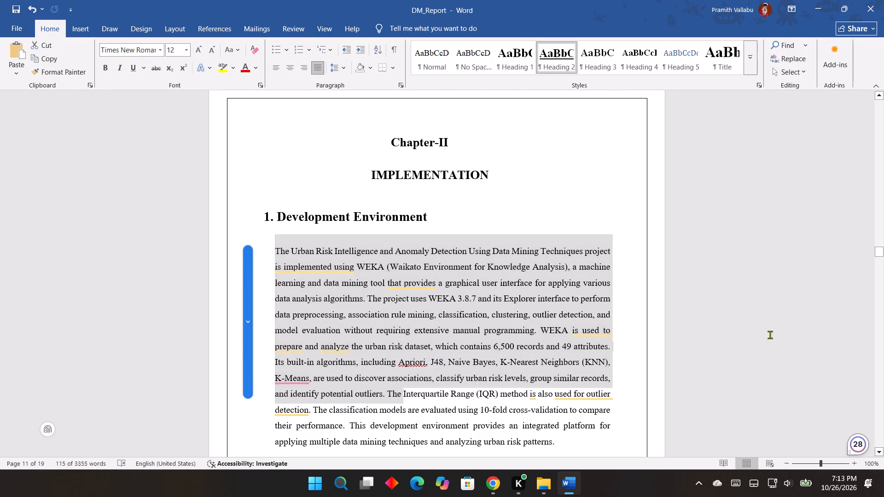
drag(444, 209, 353, 215)
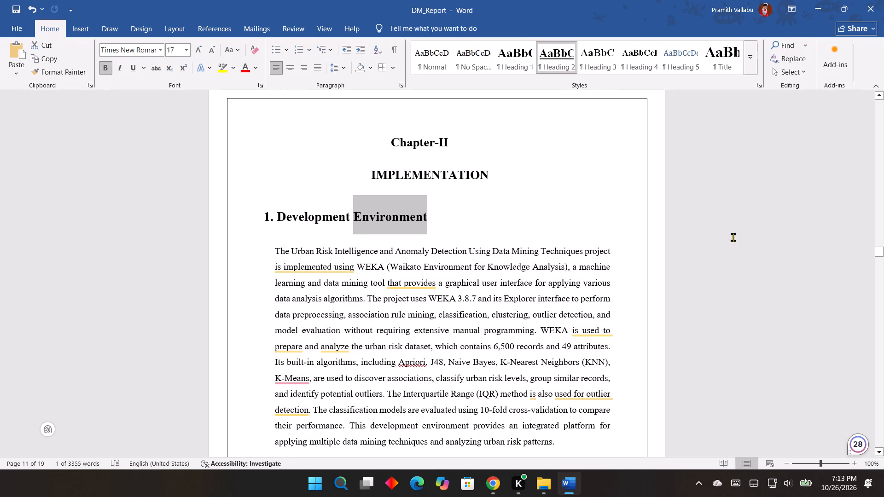
Check the font formatting of the IMPLEMENTATION title under Chapter-II.
click(522, 191)
drag(506, 171, 404, 170)
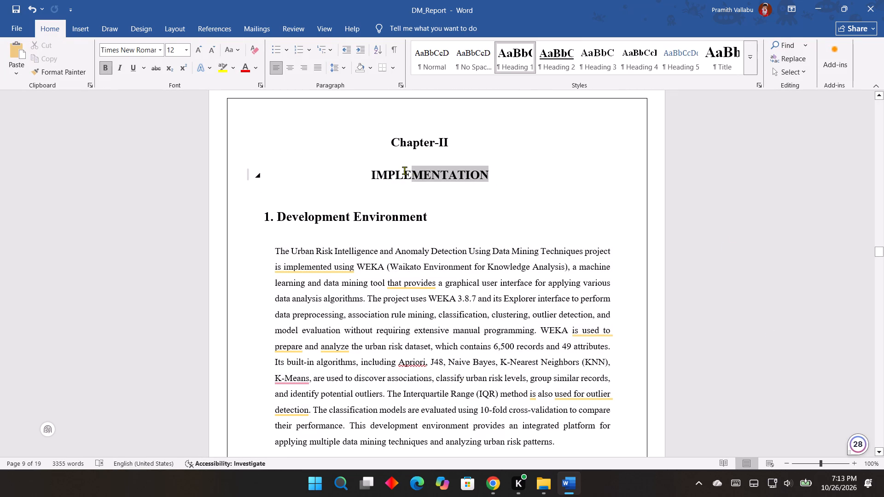
drag(404, 170, 386, 170)
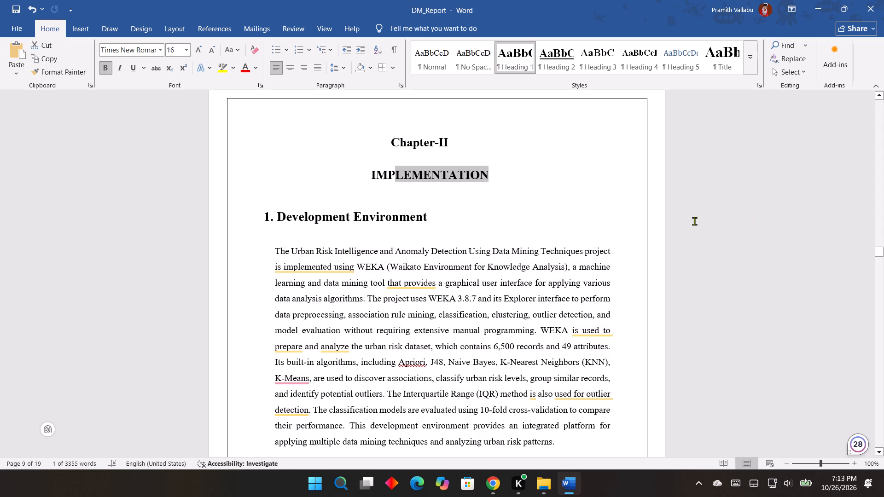
click(721, 221)
Return to the report's title page at the start of the document.
scroll(800, 320, up, 9)
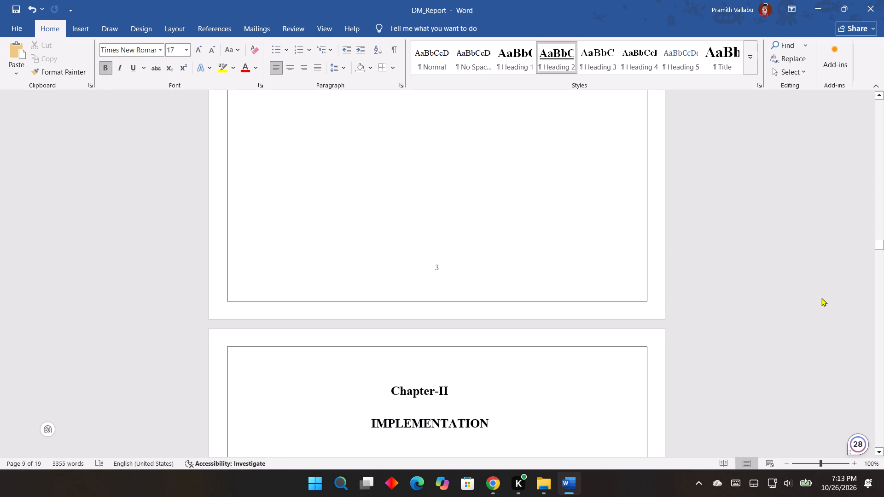
drag(878, 247, 877, 132)
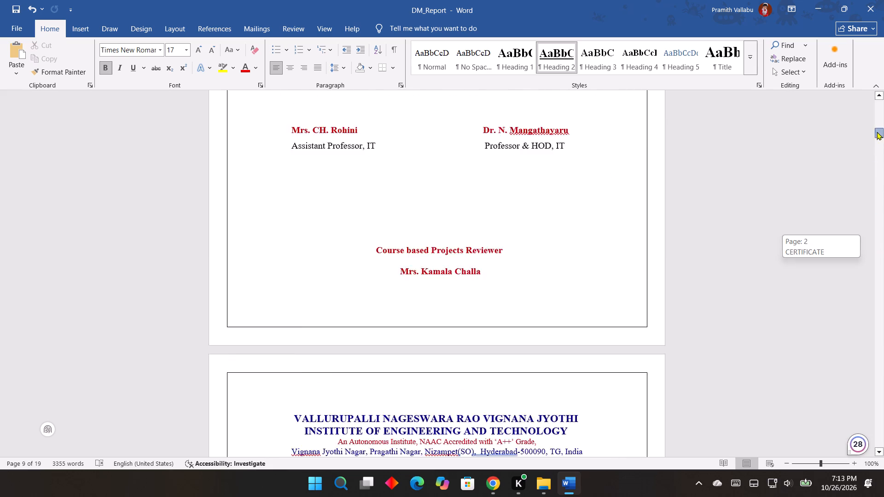
drag(877, 132, 873, 96)
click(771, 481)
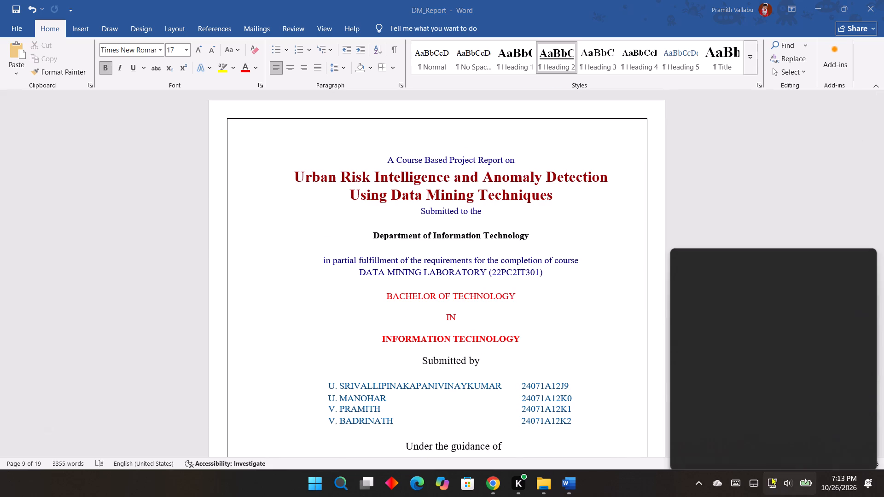
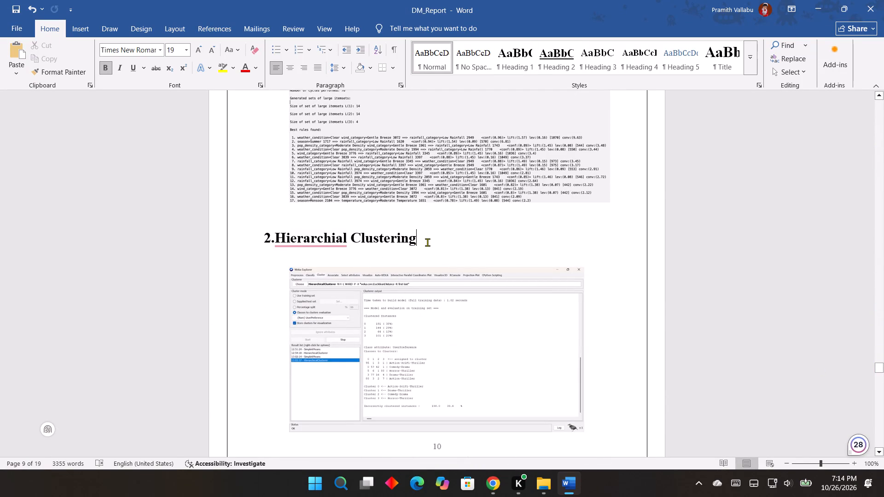
Replace the title text of output heading 2, above the Weka cluster screenshot, with "K Measn", keeping the number.
key(BackSpace)
key(BackSpace)
key(BackSpace)
key(BackSpace)
key(BackSpace)
key(BackSpace)
key(BackSpace)
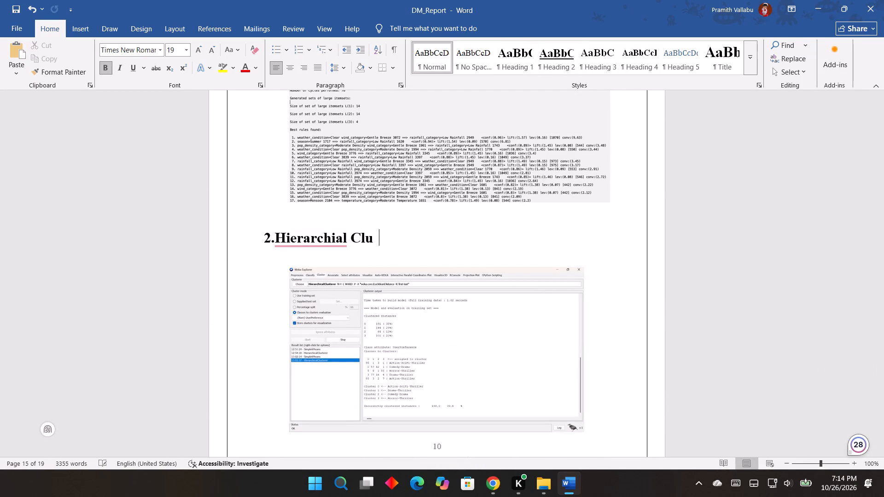
key(BackSpace)
key(BackSpace)
key(BackSpace)
key(BackSpace)
key(BackSpace)
key(BackSpace)
key(BackSpace)
key(BackSpace)
key(BackSpace)
key(BackSpace)
key(BackSpace)
key(BackSpace)
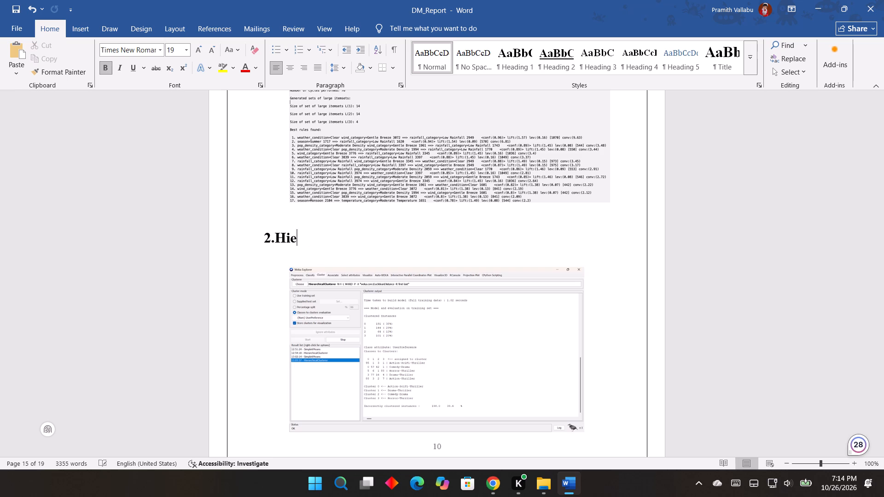
key(BackSpace)
key(BackSpace)
key(BackSpace)
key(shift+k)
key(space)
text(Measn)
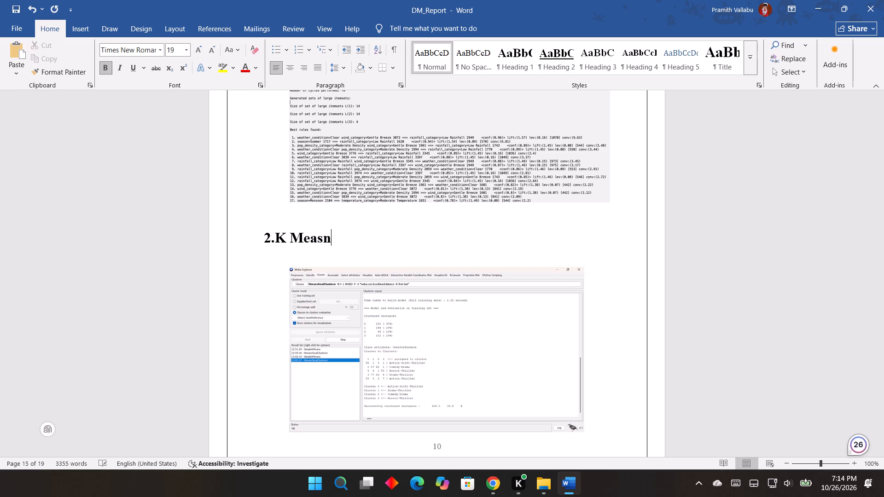
Review the headings and output images on the Chapter-III OUTPUTS pages, from Apriori through KNN.
scroll(366, 247, up, 7)
scroll(366, 249, down, 7)
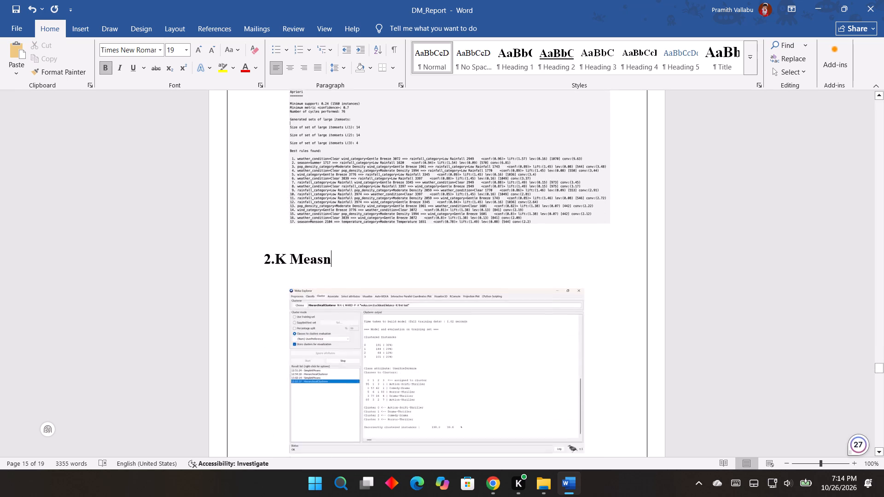
scroll(366, 253, down, 16)
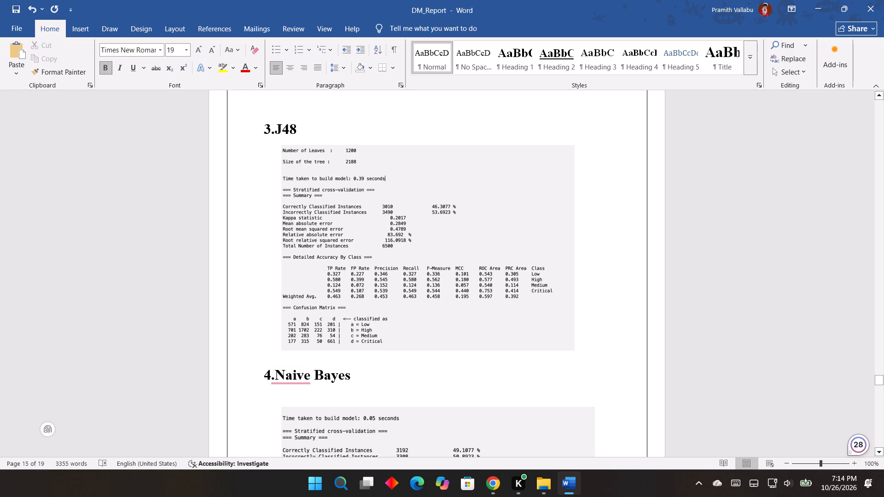
scroll(373, 256, down, 18)
scroll(376, 258, up, 6)
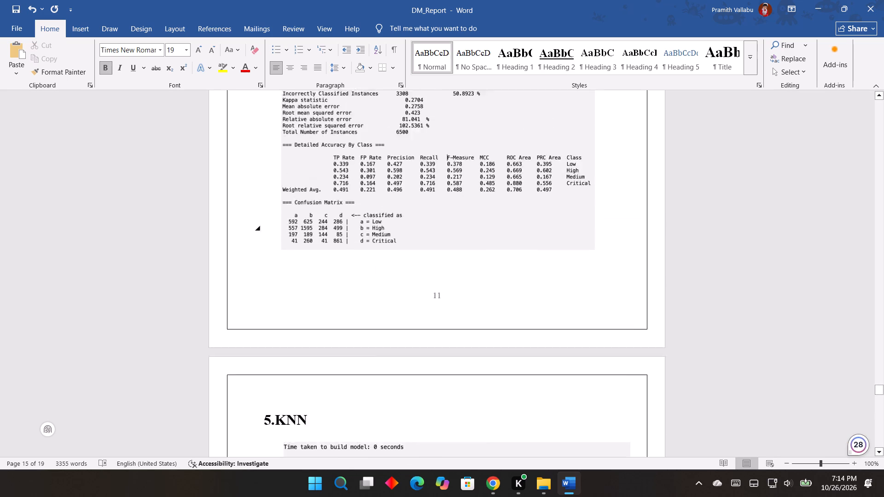
scroll(376, 258, up, 15)
scroll(376, 258, up, 7)
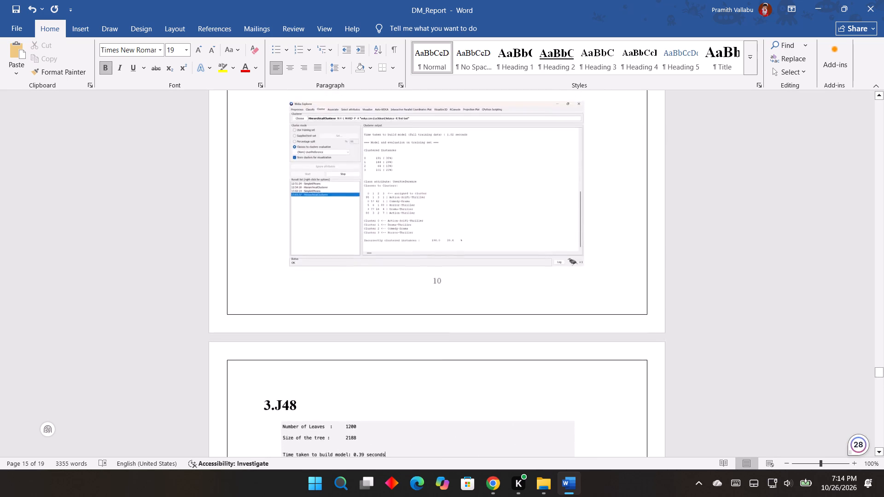
scroll(376, 259, up, 14)
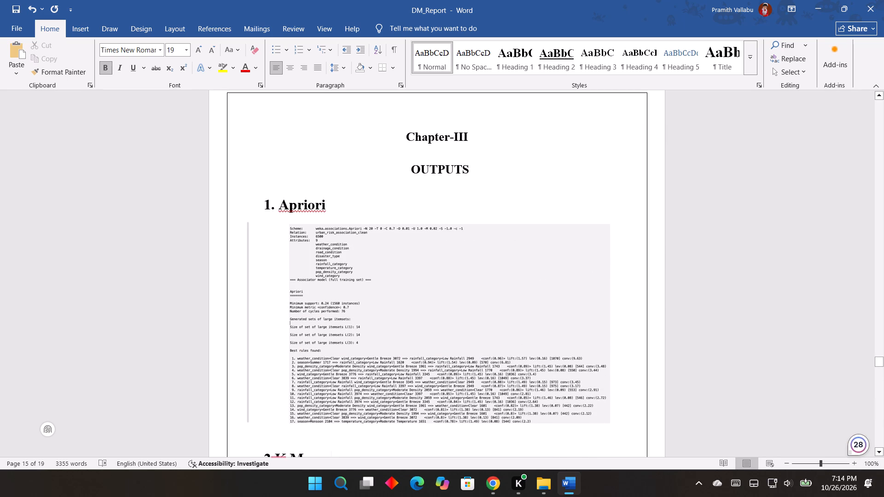
scroll(377, 268, down, 4)
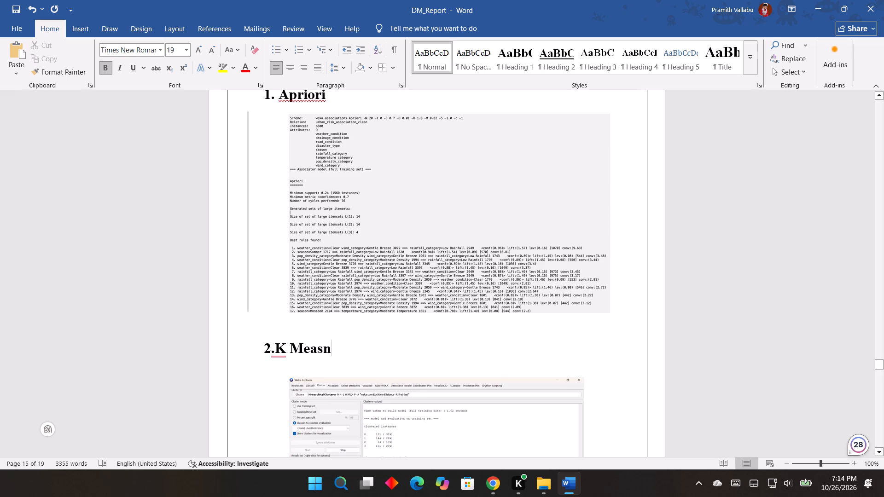
Add a space after the number in the OUTPUTS headings for K Measn, J48, Naive Bayes and KNN.
scroll(383, 278, up, 1)
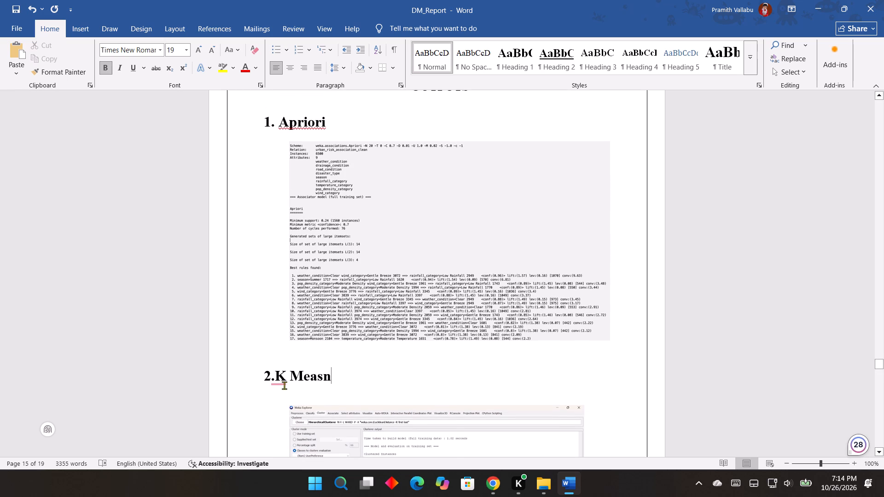
click(283, 400)
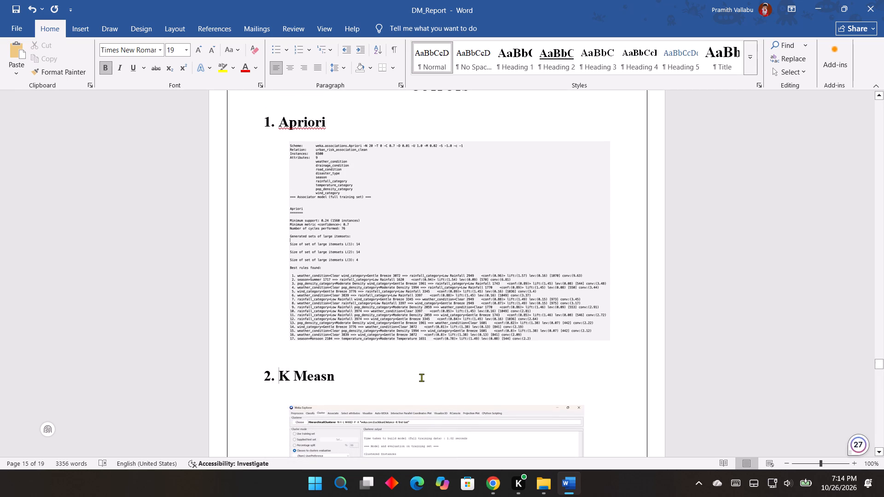
scroll(425, 372, down, 17)
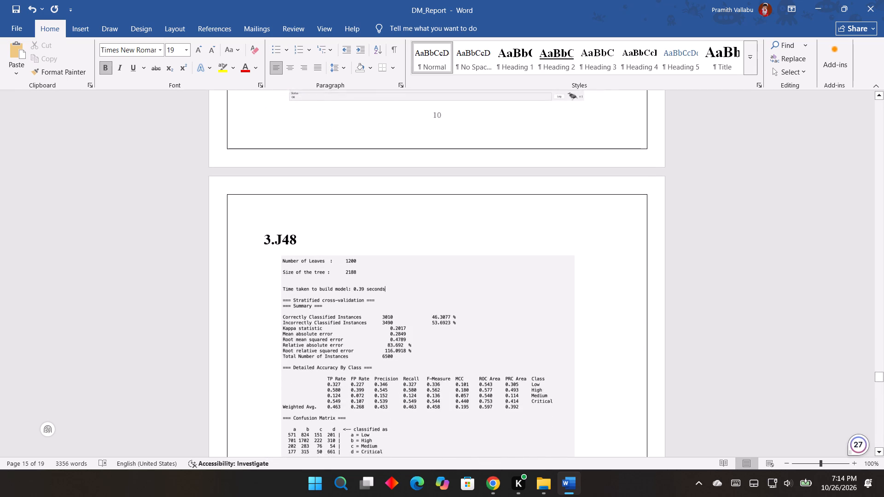
scroll(426, 377, down, 4)
scroll(338, 253, up, 1)
click(275, 158)
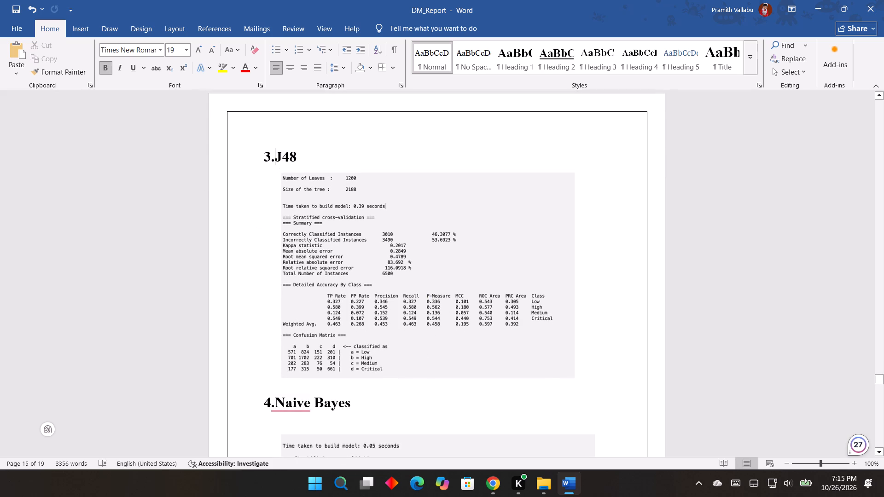
key(space)
scroll(346, 236, down, 5)
click(275, 272)
key(space)
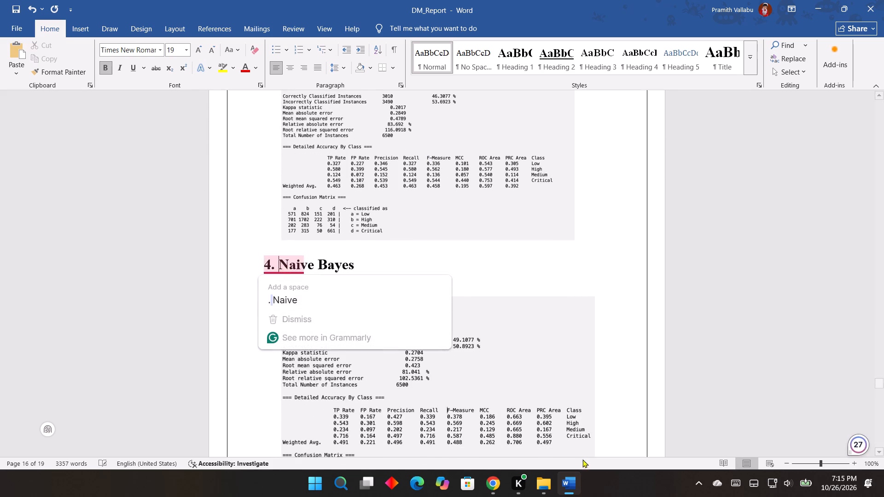
scroll(559, 445, down, 7)
scroll(440, 397, down, 6)
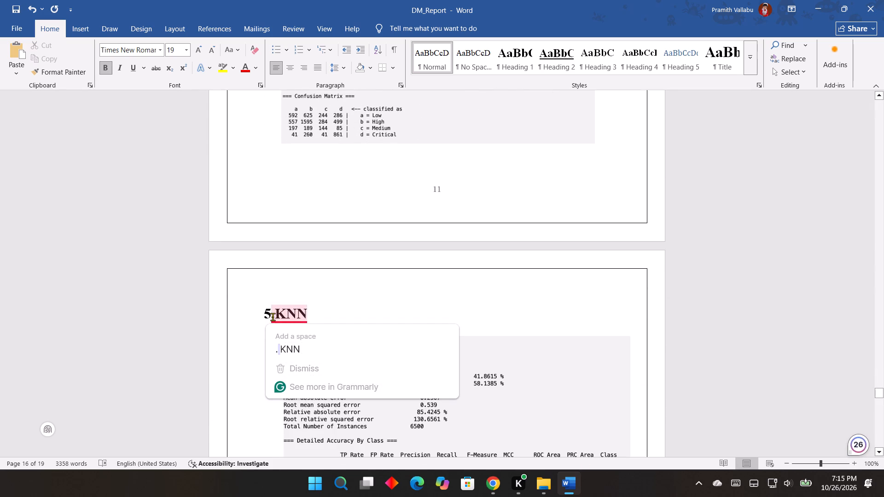
click(273, 317)
key(Right)
key(space)
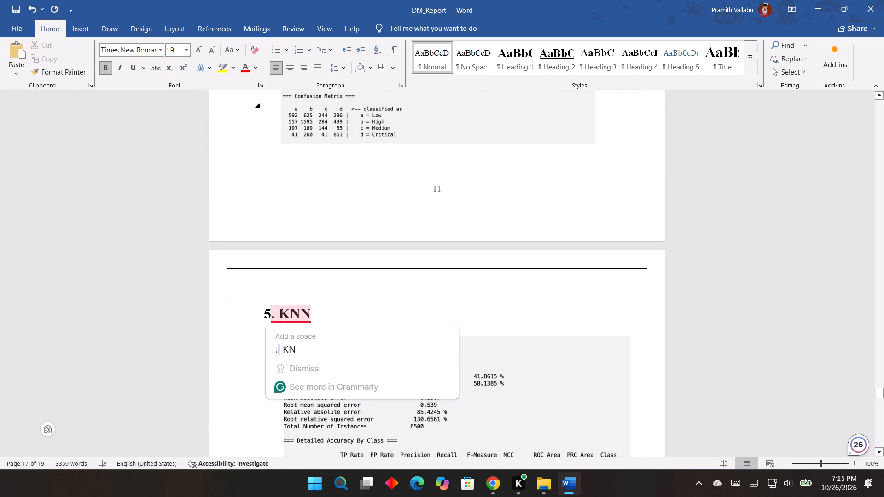
Review the Chapter-IV CONCLUSION, Real-Life Applications and reference list pages through the end of the report.
scroll(564, 282, down, 7)
scroll(611, 298, down, 15)
scroll(574, 322, down, 8)
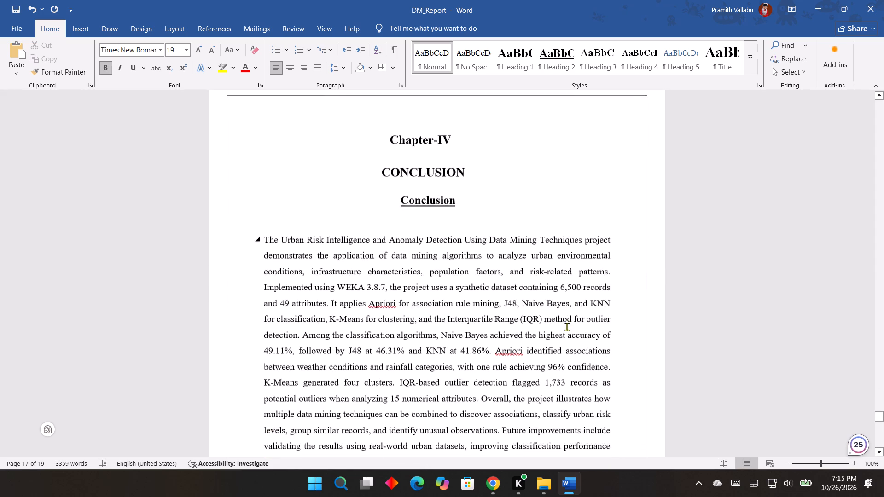
scroll(565, 327, down, 15)
scroll(564, 331, down, 20)
scroll(564, 331, down, 2)
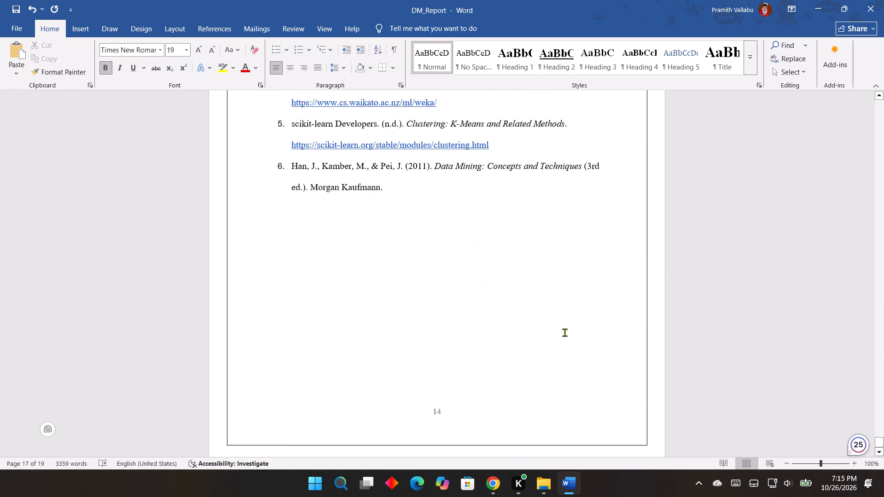
scroll(564, 332, down, 5)
scroll(565, 333, up, 20)
scroll(565, 333, up, 9)
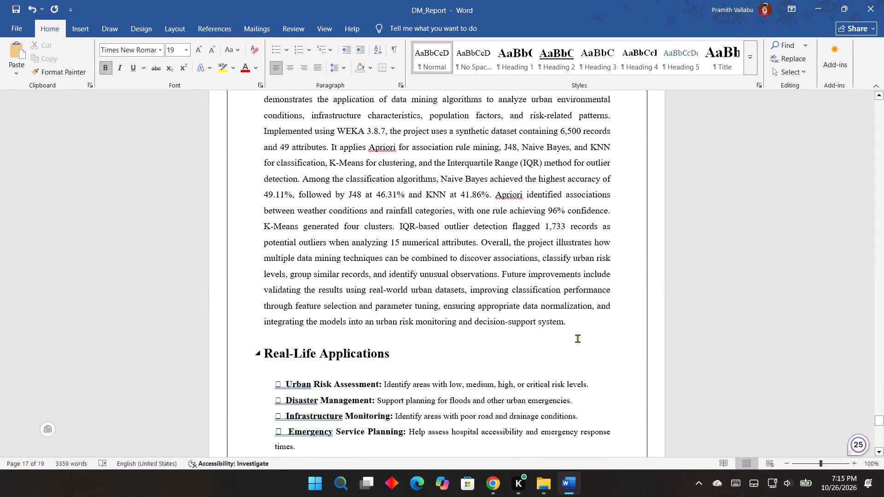
Review the report backwards from the Conclusion through the OUTPUTS pages and the J48, Apriori and Naive Bayes sections to the front pages.
scroll(580, 339, up, 15)
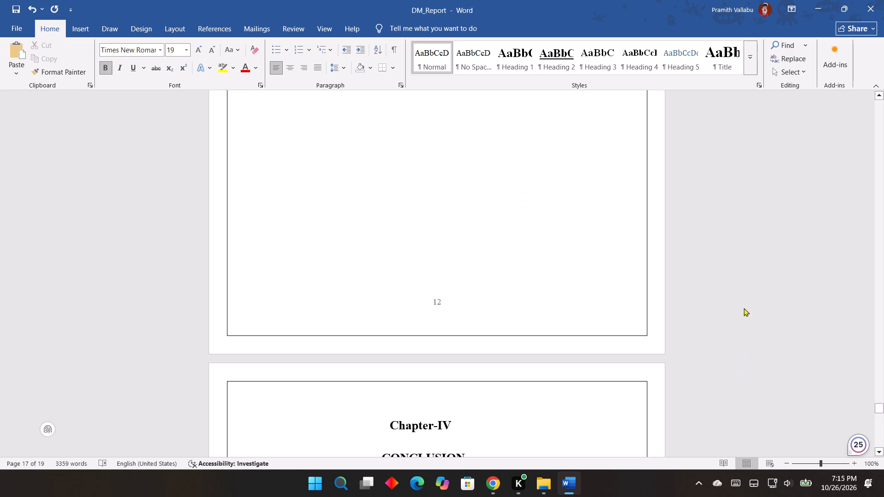
scroll(543, 316, up, 12)
scroll(548, 282, up, 18)
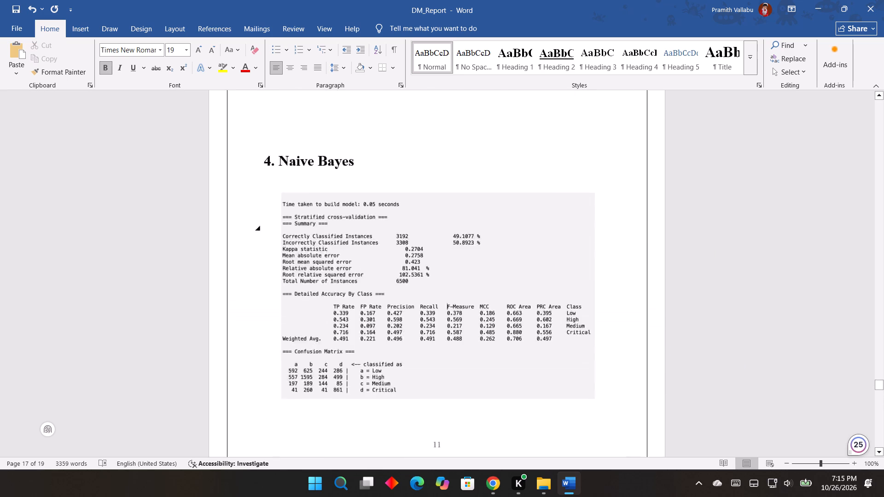
scroll(549, 285, up, 3)
scroll(563, 292, up, 20)
scroll(563, 292, up, 11)
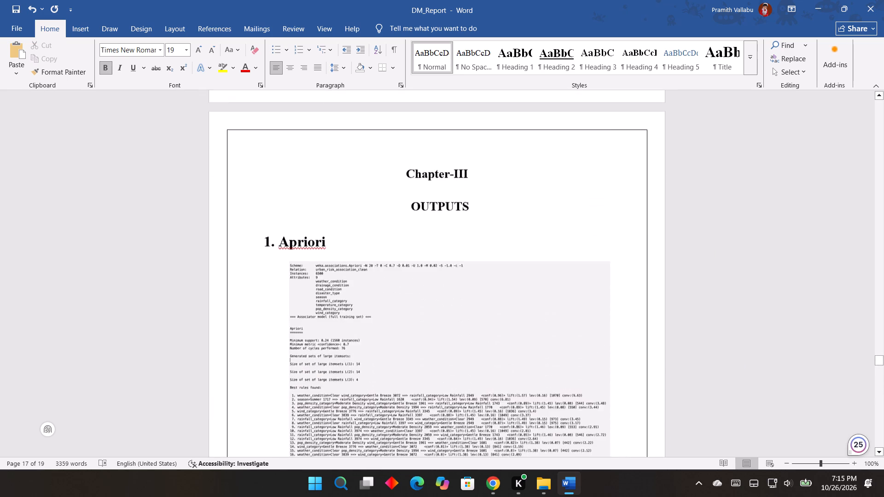
scroll(556, 305, up, 19)
scroll(558, 305, up, 15)
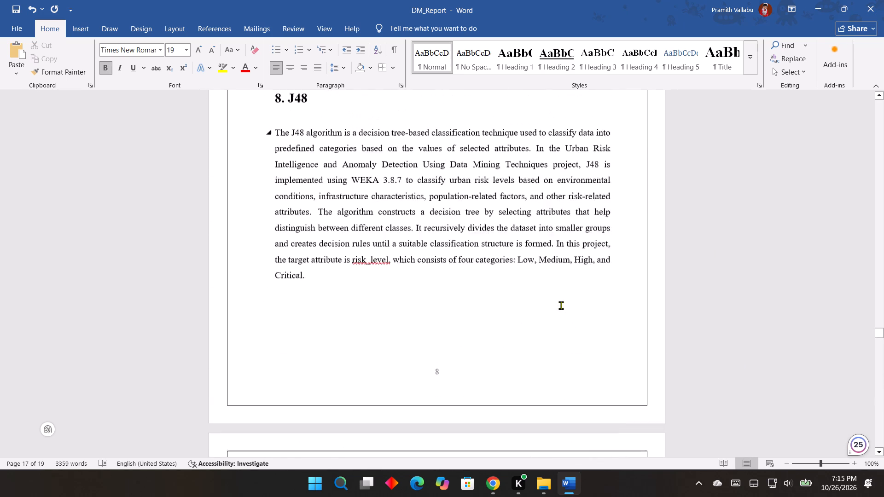
scroll(561, 305, up, 8)
scroll(399, 342, up, 4)
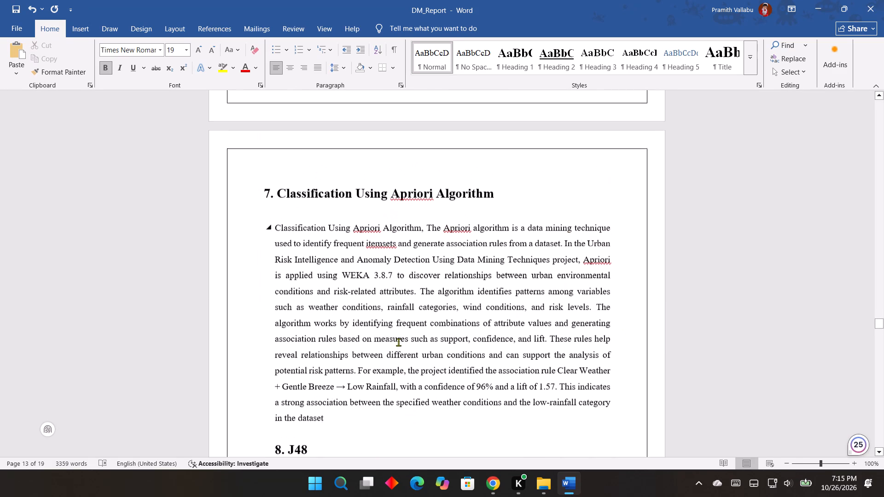
scroll(413, 349, up, 16)
scroll(427, 351, down, 6)
scroll(428, 354, up, 4)
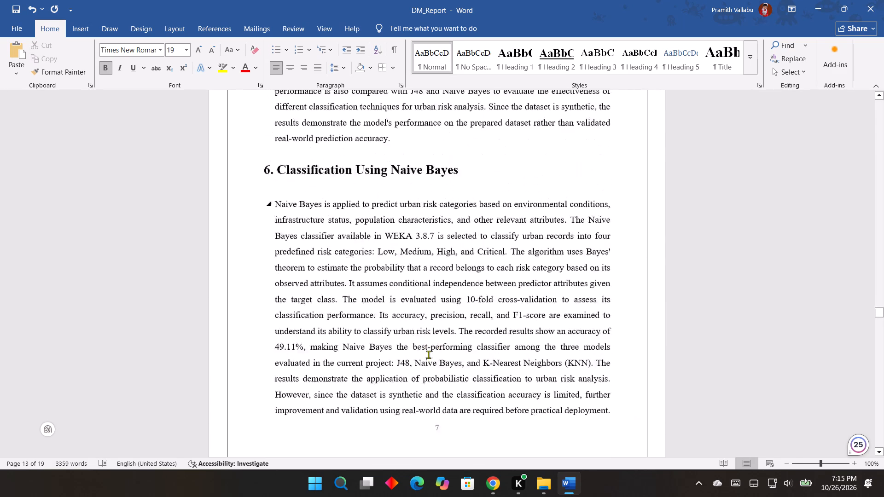
scroll(428, 354, up, 4)
Remove the indent from the "8. J48" heading so it aligns with the other section headings.
scroll(428, 356, down, 20)
scroll(428, 356, down, 4)
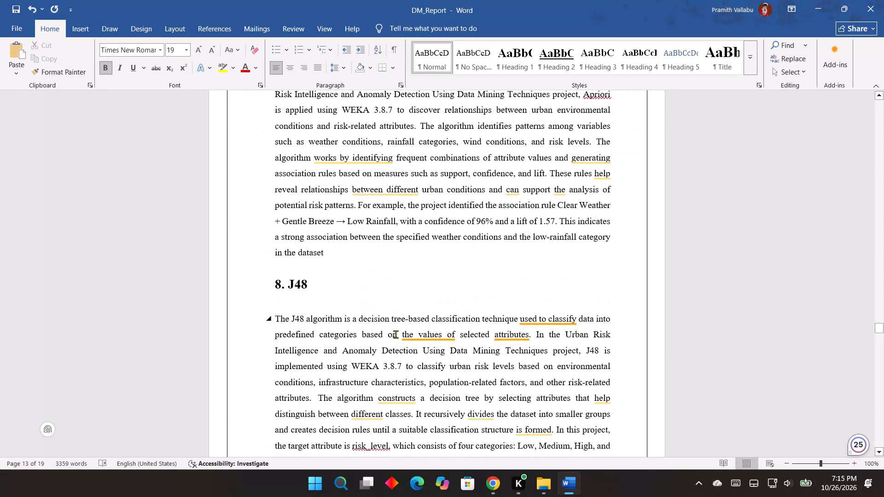
click(276, 283)
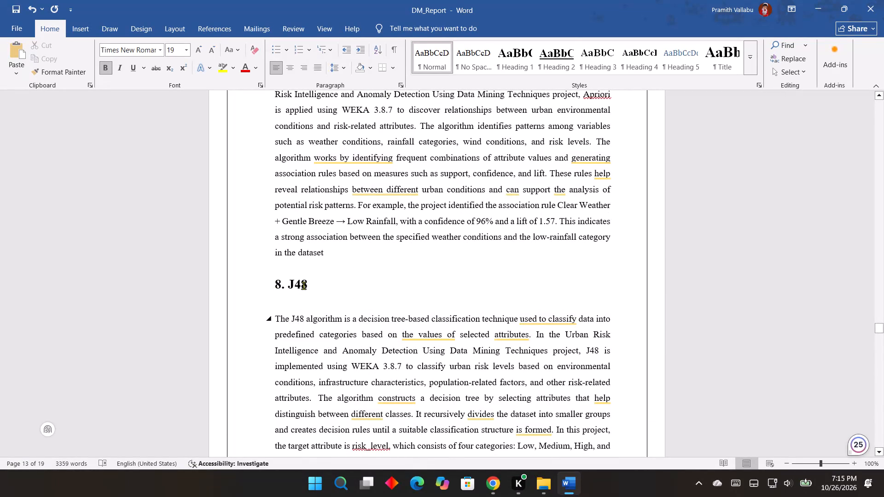
key(BackSpace)
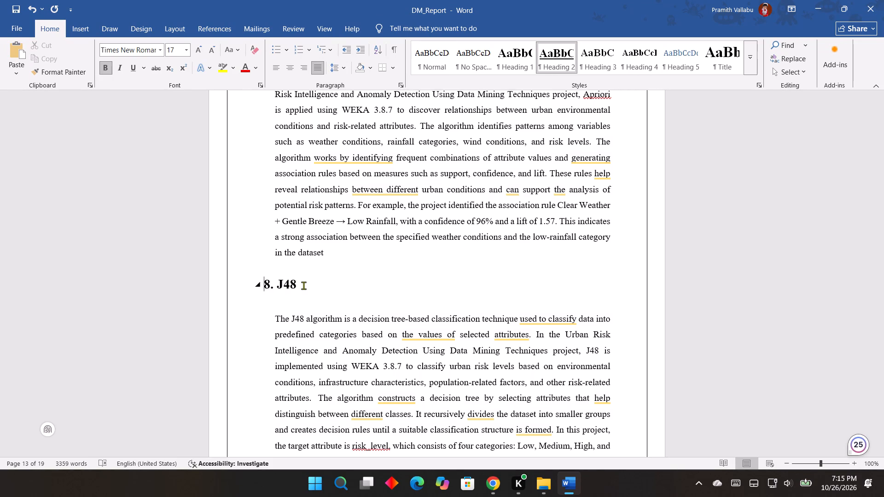
triple_click(303, 285)
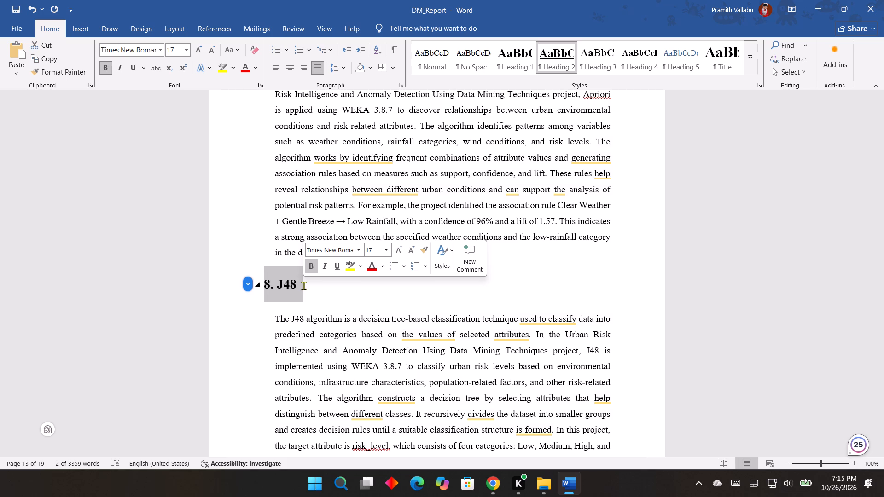
click(383, 296)
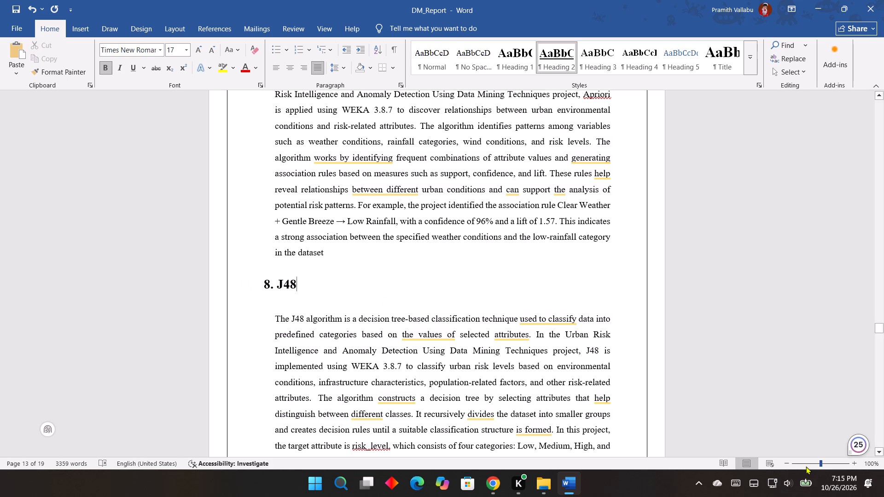
Turn on the computer's Wi-Fi to connect to the Valar Morghulis network.
click(786, 480)
click(706, 260)
click(724, 260)
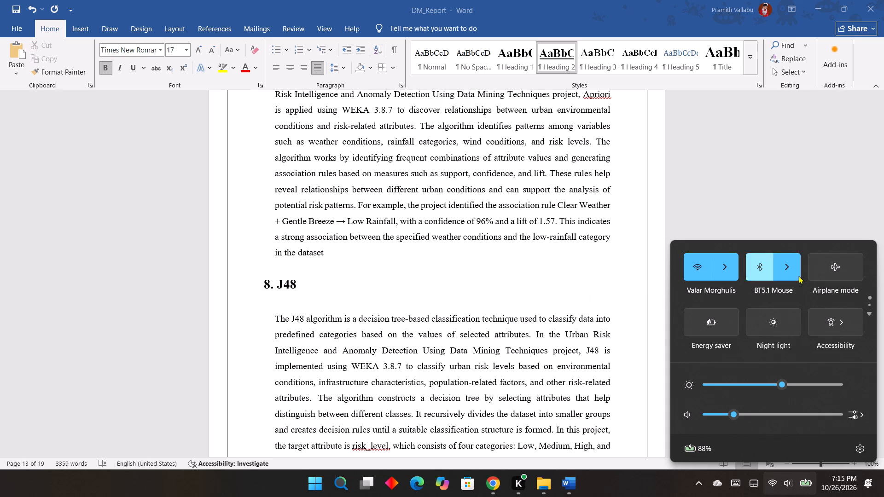
click(755, 208)
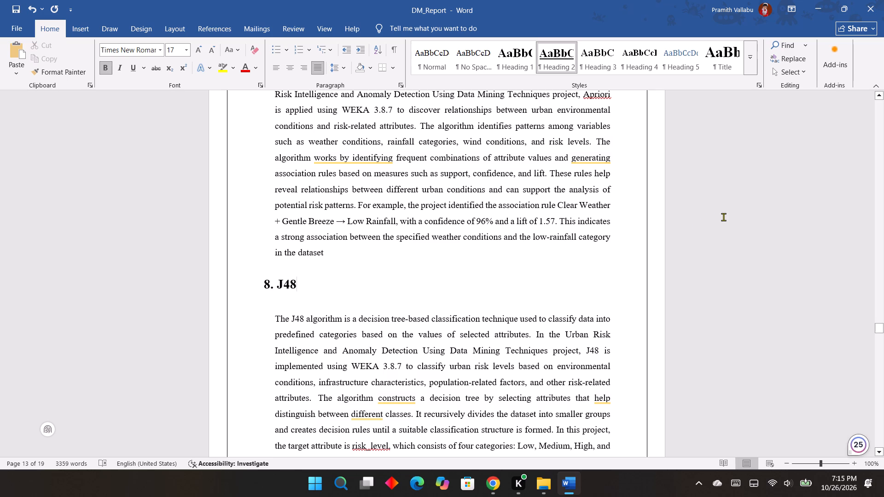
Review the cover page and the Certificate page, checking the certification paragraph and the student names and roll numbers in it.
scroll(576, 271, up, 20)
scroll(576, 271, up, 18)
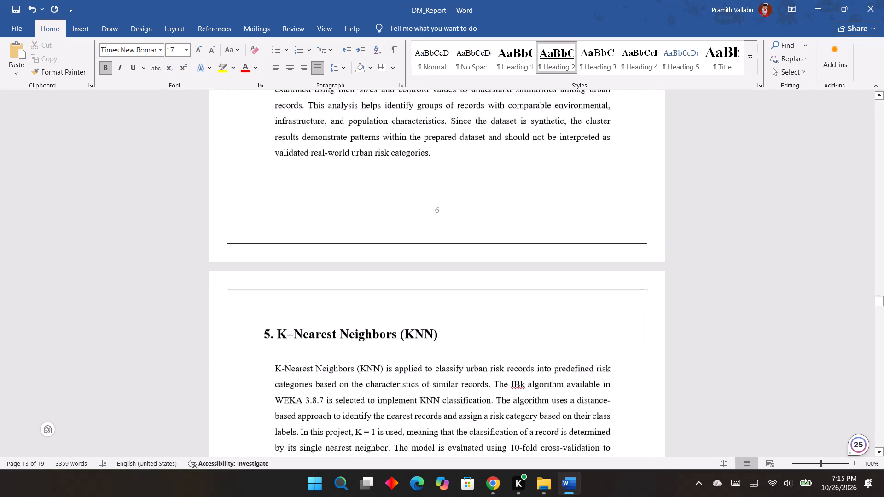
scroll(591, 272, up, 5)
drag(882, 291, 880, 86)
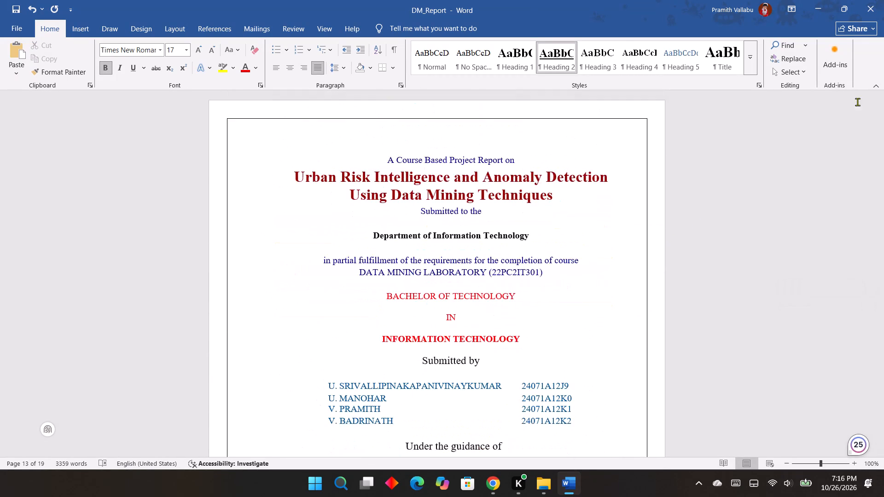
scroll(451, 279, down, 19)
scroll(454, 283, down, 2)
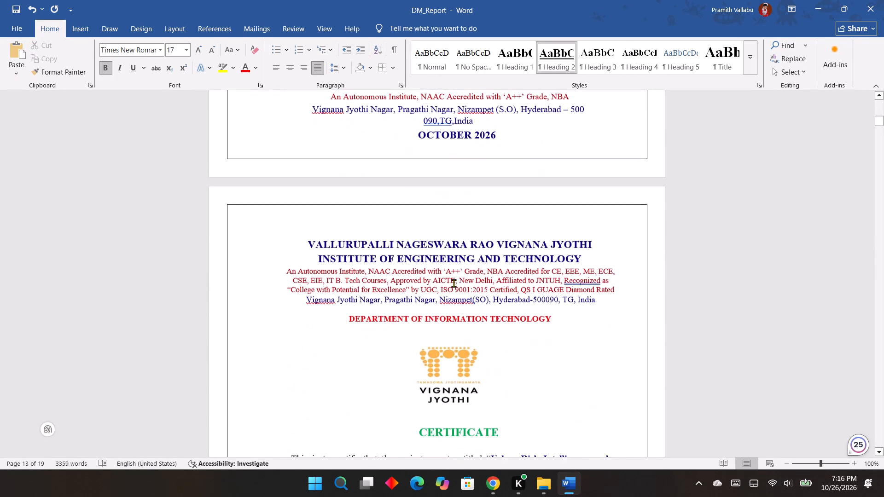
scroll(454, 285, down, 7)
drag(292, 252, 366, 297)
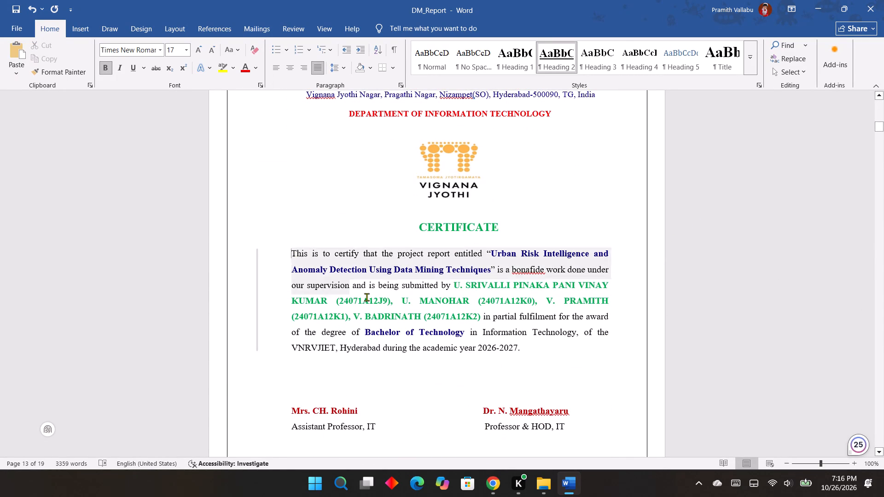
drag(366, 297, 541, 348)
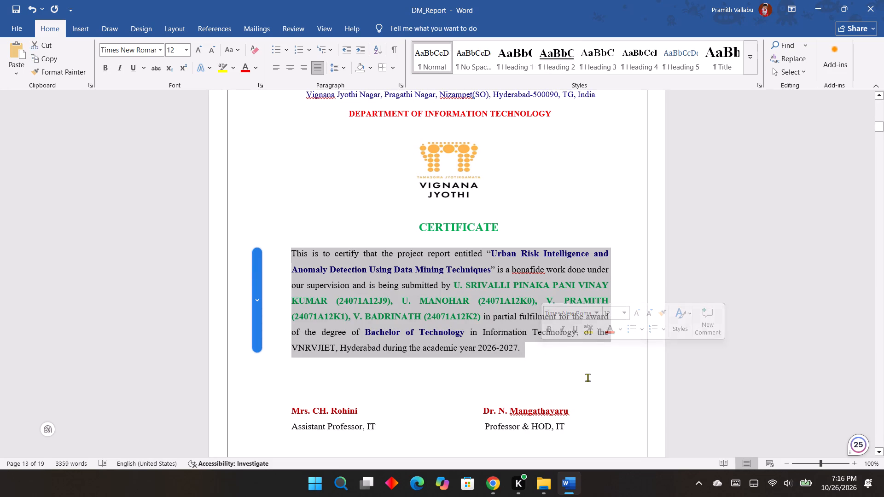
click(587, 381)
drag(454, 286, 480, 313)
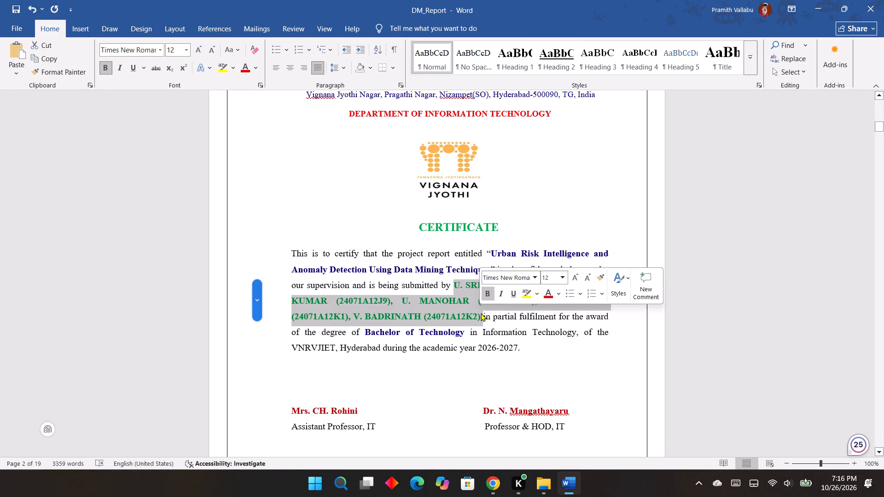
click(549, 351)
drag(291, 250, 374, 260)
click(591, 347)
scroll(573, 345, down, 13)
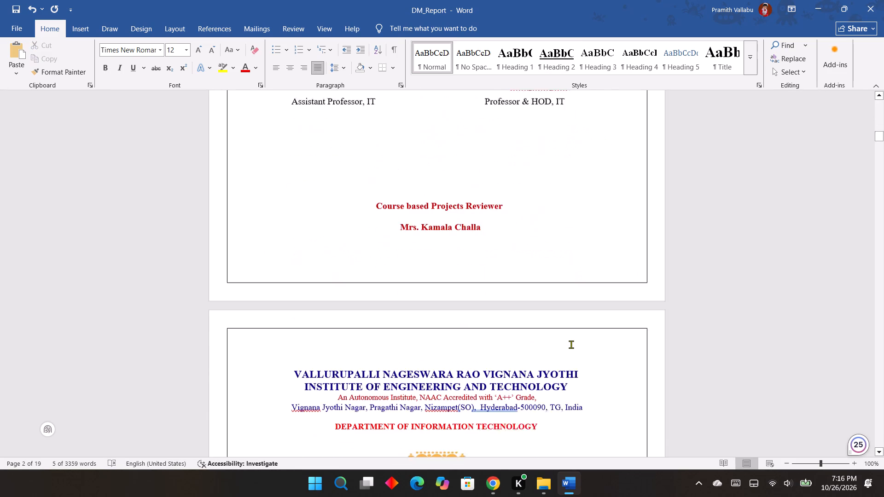
Capitalise the second word of the reviewer line on the Certificate page so it reads "Course Based Projects Reviewer".
scroll(572, 343, up, 6)
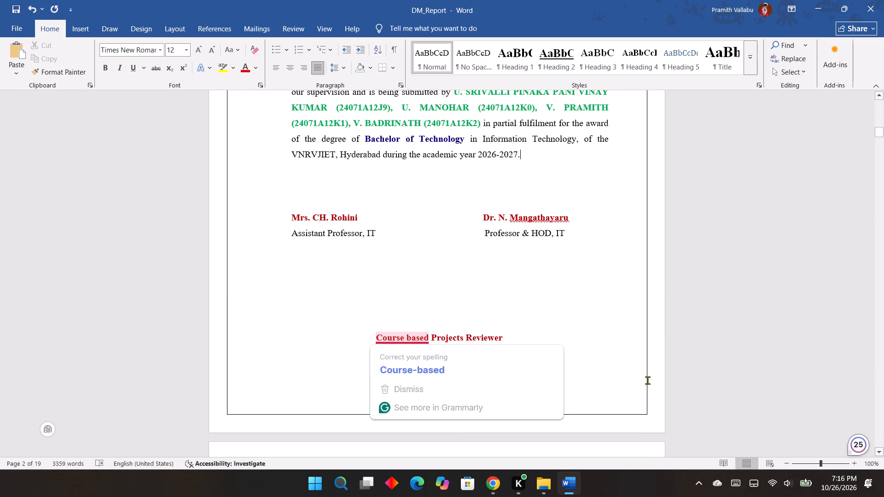
click(411, 339)
key(BackSpace)
key(shift+b)
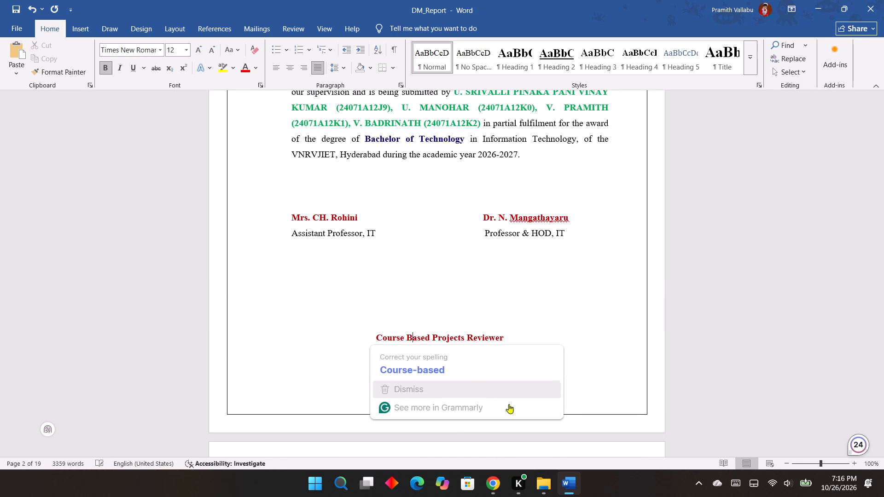
Check the font formatting of the Declaration page's body text and look over the Acknowledgement page.
scroll(714, 353, down, 12)
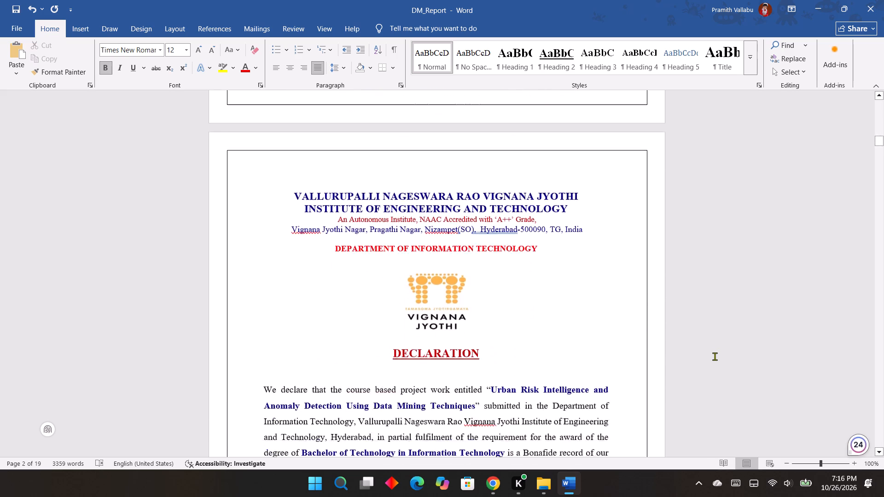
scroll(717, 357, down, 6)
drag(262, 201, 357, 365)
click(365, 371)
scroll(410, 353, down, 20)
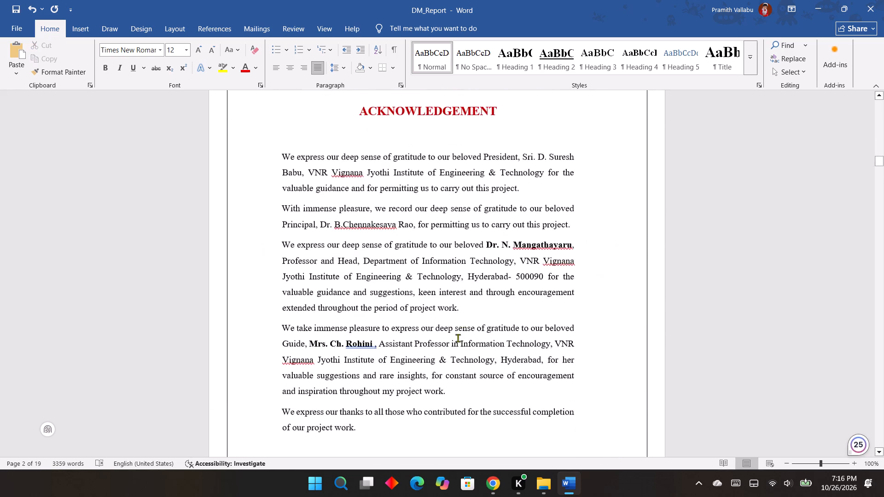
Set the font size of the student names and roll numbers at the end of the Declaration page to 12.
scroll(453, 334, up, 8)
drag(262, 120, 582, 167)
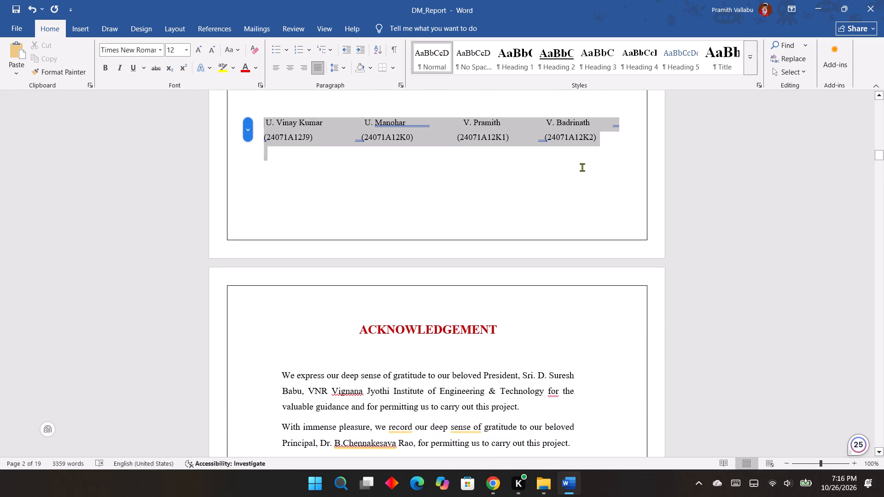
drag(582, 167, 602, 146)
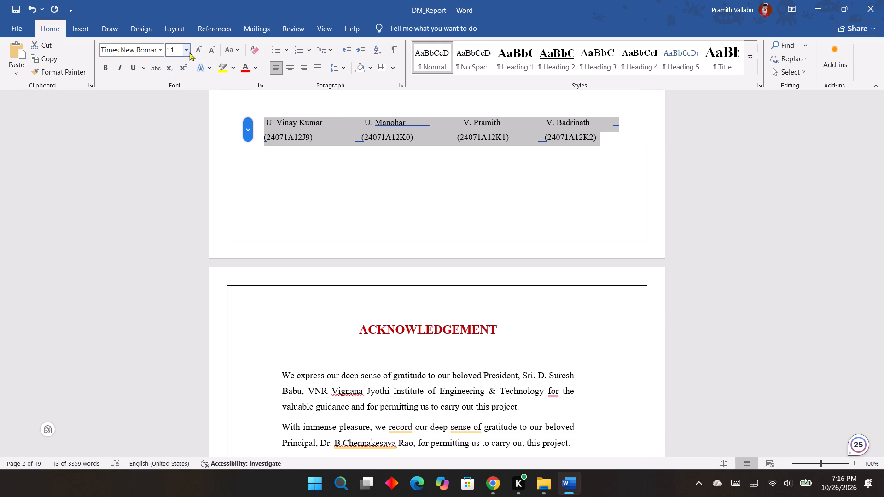
click(189, 52)
click(174, 106)
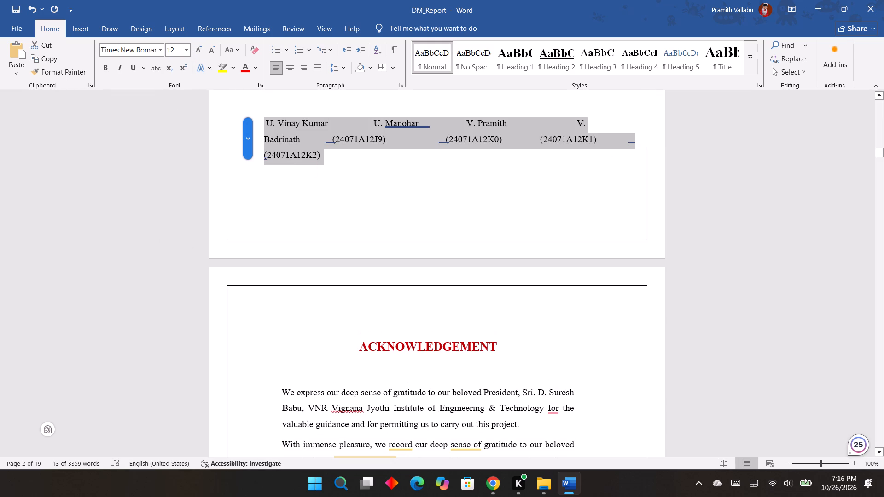
click(352, 207)
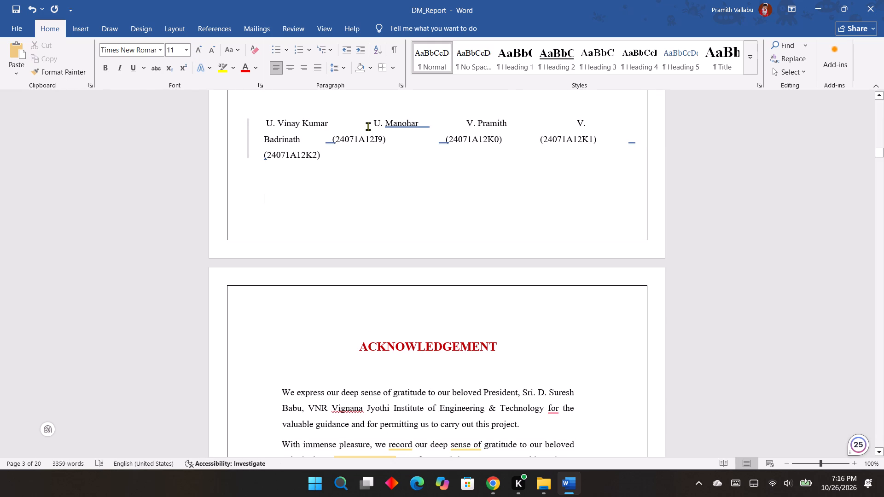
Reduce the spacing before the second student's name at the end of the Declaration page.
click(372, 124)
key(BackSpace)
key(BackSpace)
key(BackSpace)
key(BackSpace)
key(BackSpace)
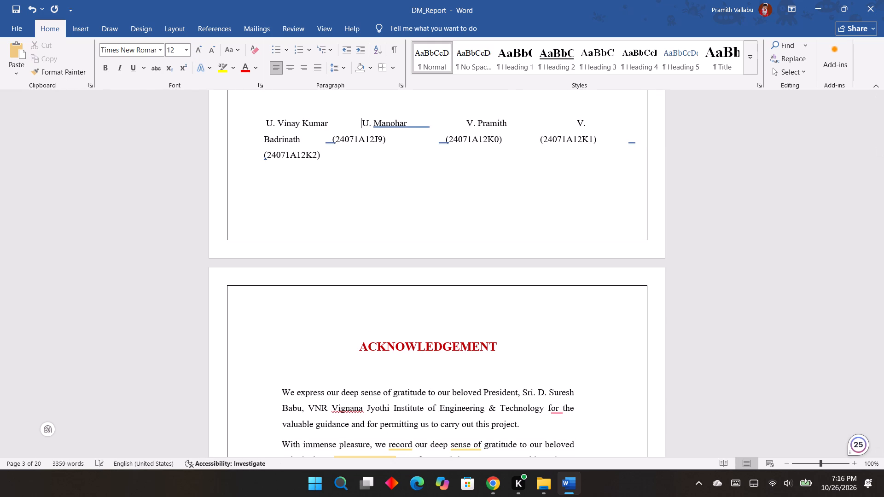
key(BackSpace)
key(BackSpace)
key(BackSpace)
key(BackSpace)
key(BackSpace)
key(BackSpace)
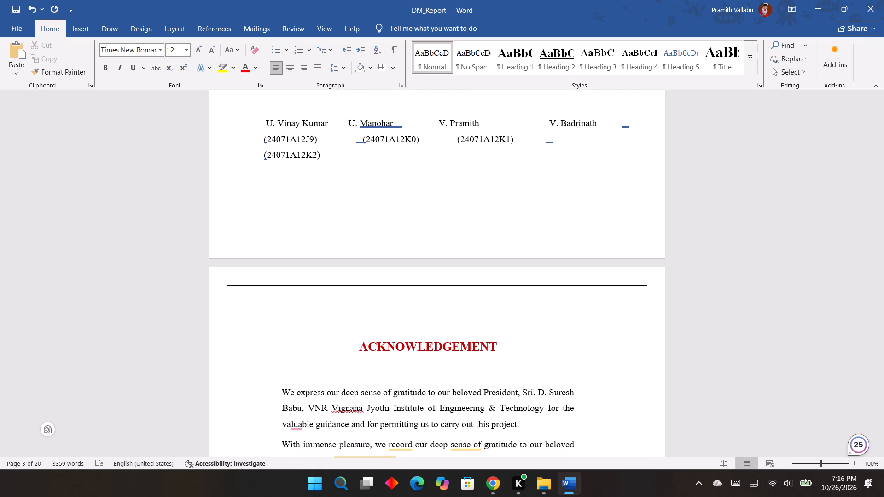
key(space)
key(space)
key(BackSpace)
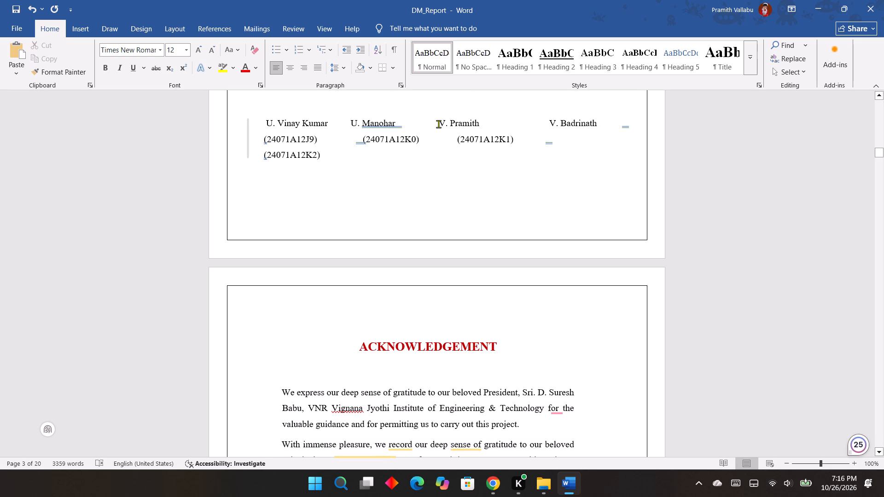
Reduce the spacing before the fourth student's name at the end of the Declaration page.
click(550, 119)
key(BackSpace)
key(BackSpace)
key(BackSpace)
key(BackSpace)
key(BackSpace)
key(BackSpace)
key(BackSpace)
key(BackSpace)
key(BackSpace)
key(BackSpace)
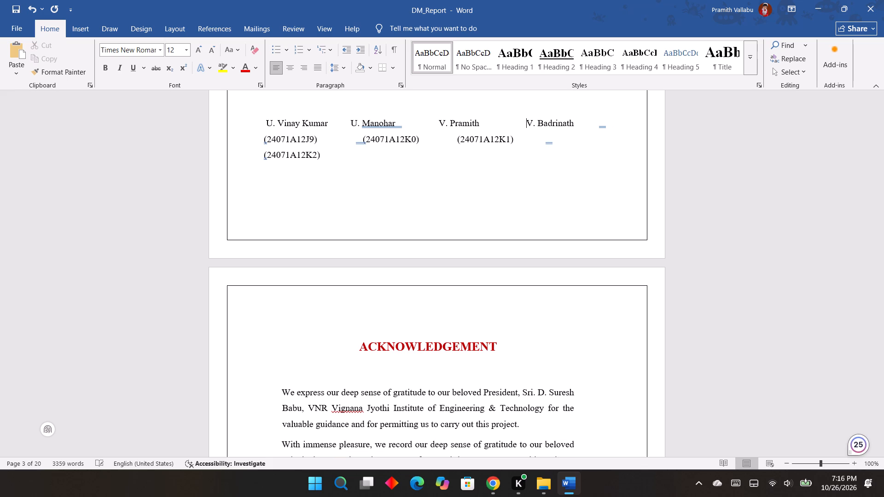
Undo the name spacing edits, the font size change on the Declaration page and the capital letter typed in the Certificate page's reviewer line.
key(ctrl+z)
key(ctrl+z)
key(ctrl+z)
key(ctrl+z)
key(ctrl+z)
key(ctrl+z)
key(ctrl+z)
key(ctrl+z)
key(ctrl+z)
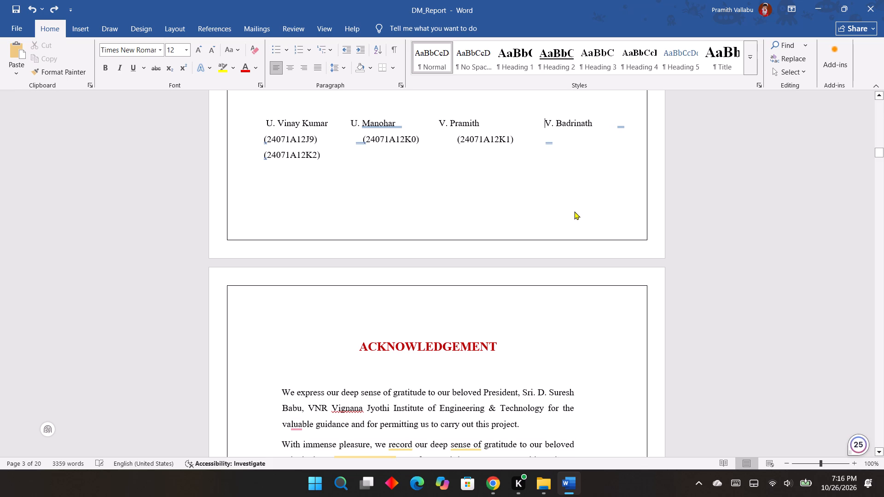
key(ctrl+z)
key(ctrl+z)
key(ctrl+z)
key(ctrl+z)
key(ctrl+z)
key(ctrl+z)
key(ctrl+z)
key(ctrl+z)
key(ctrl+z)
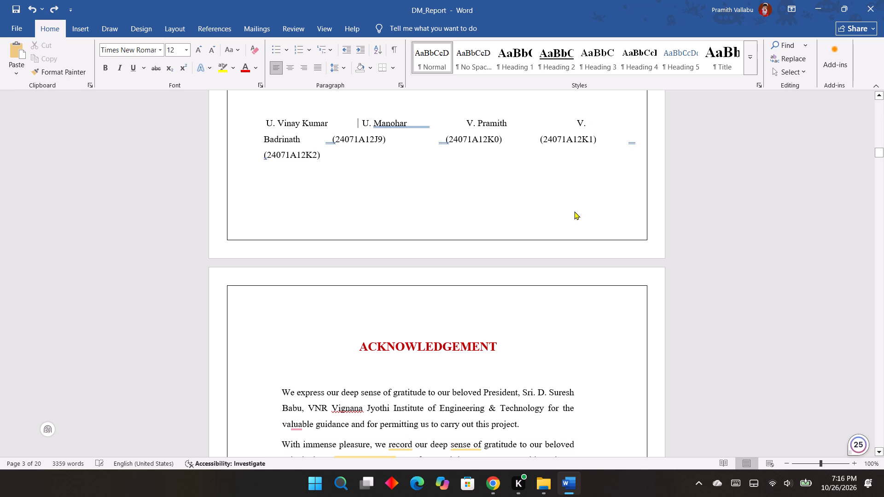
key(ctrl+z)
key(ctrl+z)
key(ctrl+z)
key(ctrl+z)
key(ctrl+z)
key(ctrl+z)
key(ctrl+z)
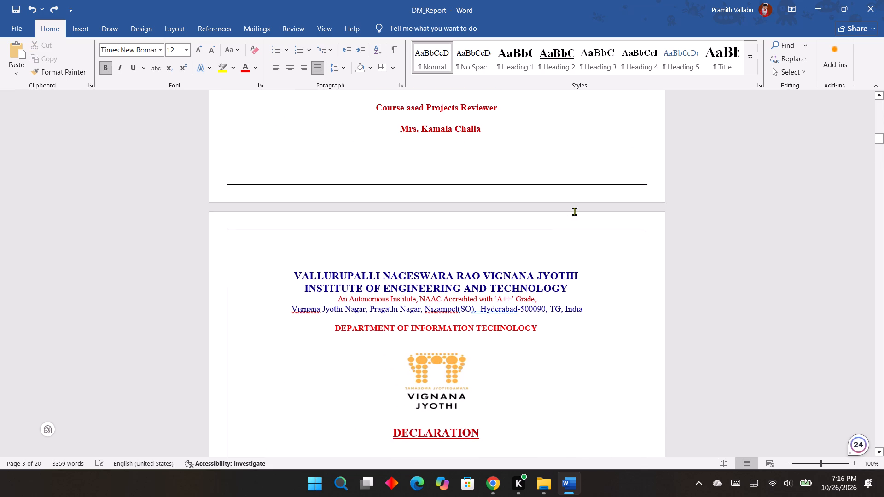
Set the line spacing of the Acknowledgement page's body paragraphs and student list to 1.5.
scroll(546, 247, down, 20)
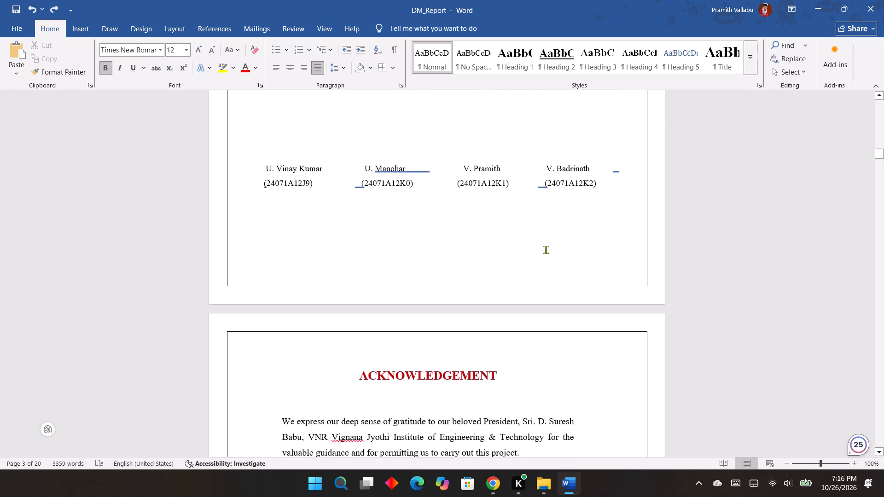
scroll(546, 249, down, 8)
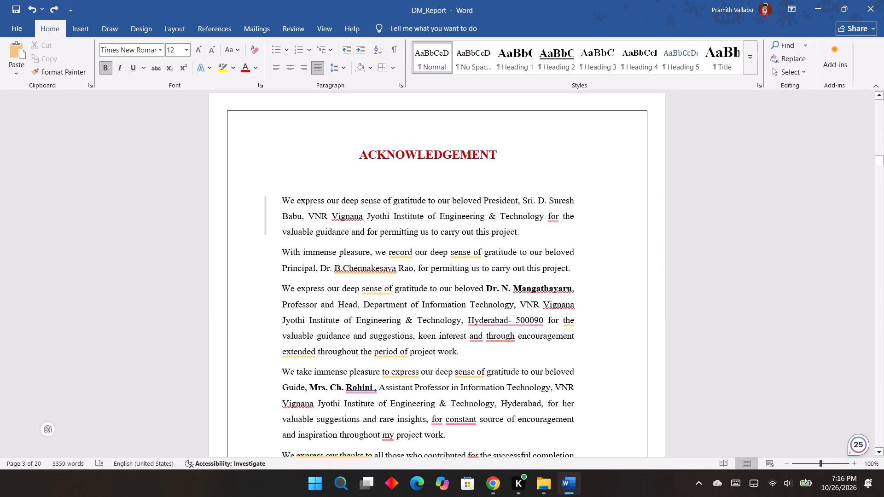
scroll(383, 196, down, 7)
scroll(397, 197, up, 5)
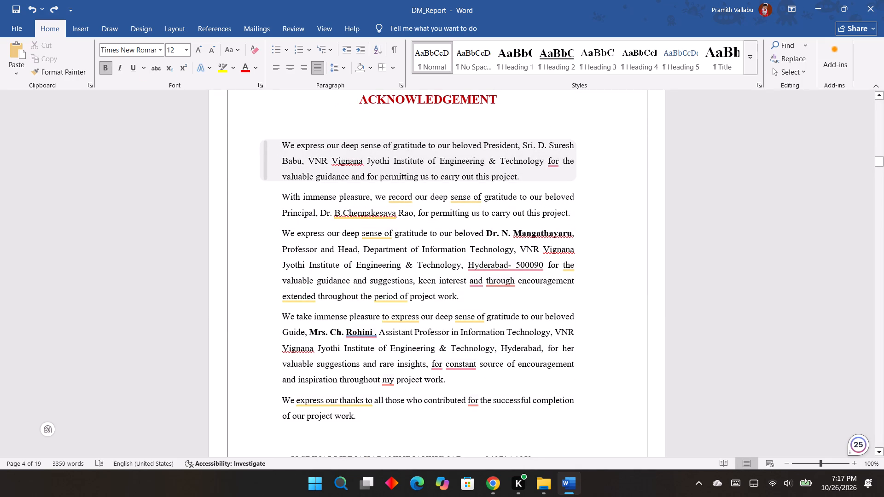
drag(280, 145, 428, 351)
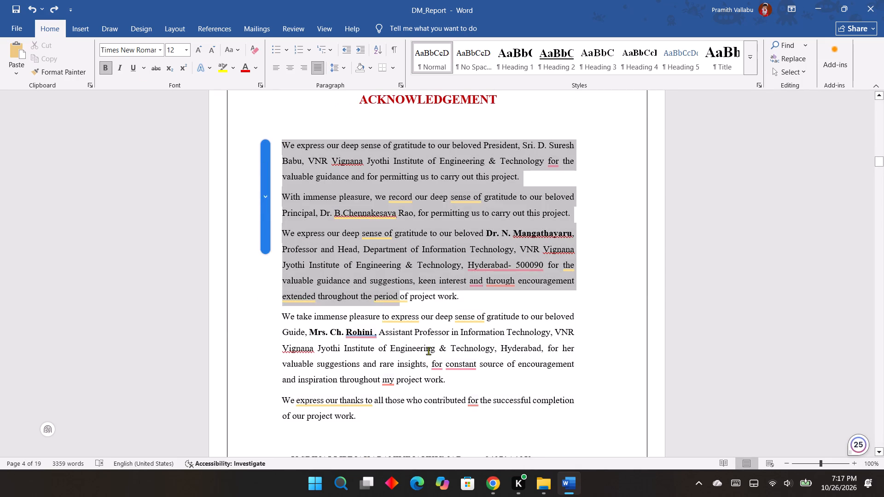
drag(428, 351, 527, 415)
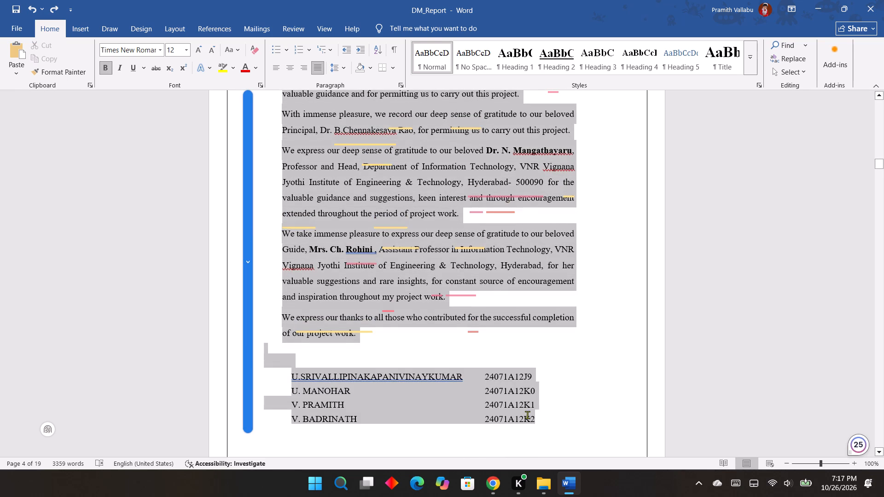
drag(527, 415, 539, 416)
scroll(349, 196, up, 2)
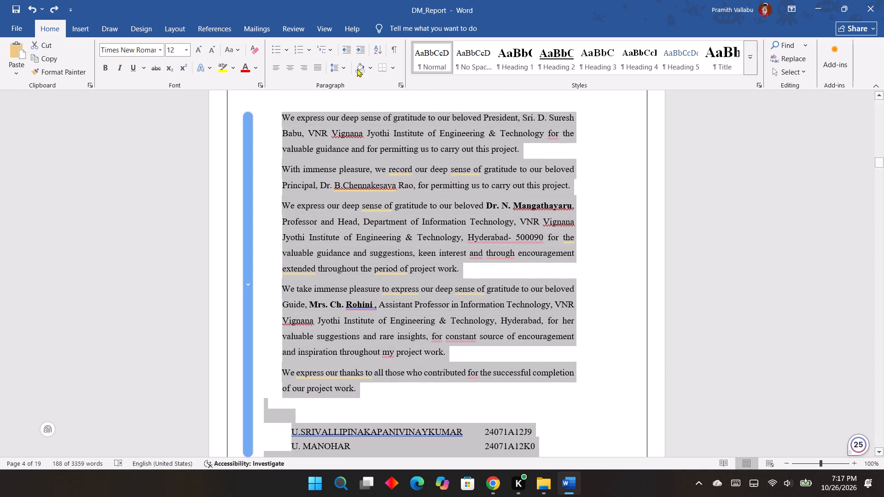
click(344, 71)
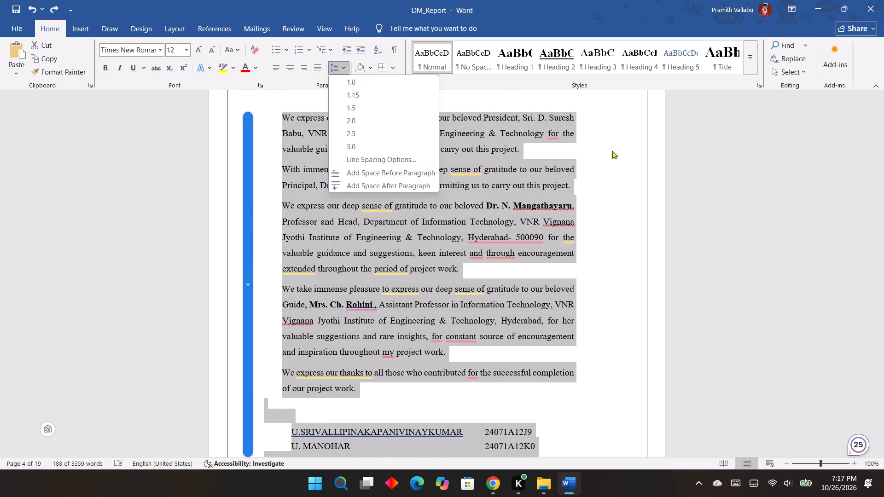
click(410, 106)
scroll(609, 260, up, 3)
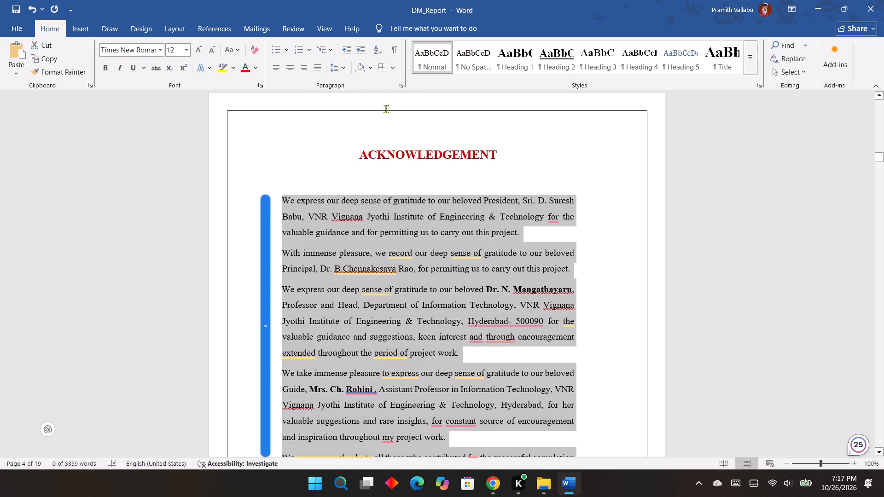
Set both the left and right indents of the selected Acknowledgement text to 0".
click(184, 33)
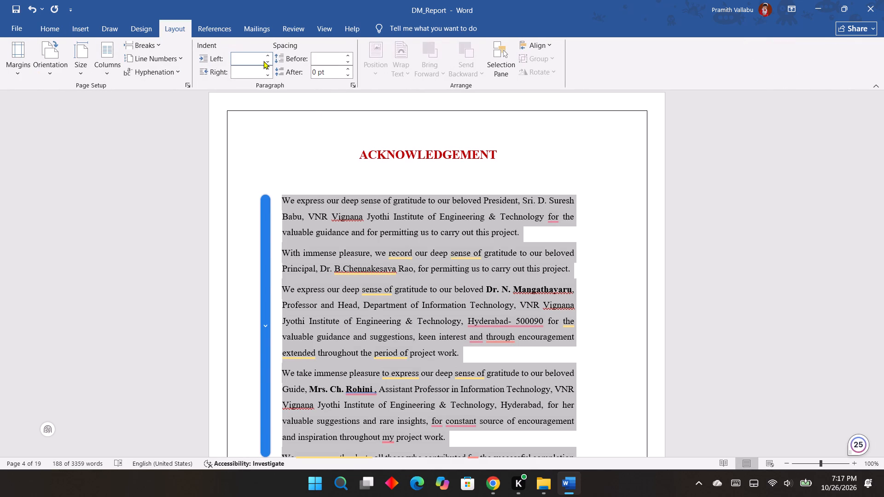
click(263, 61)
scroll(268, 78, up, 1)
click(268, 78)
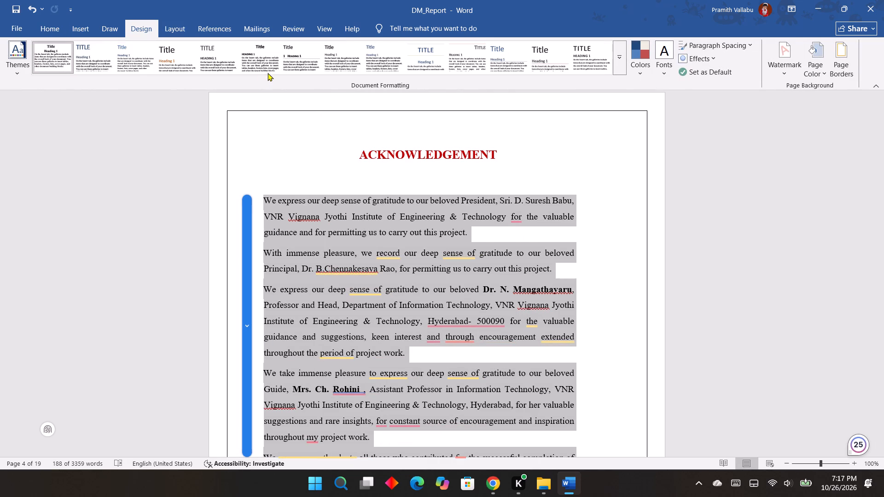
click(181, 26)
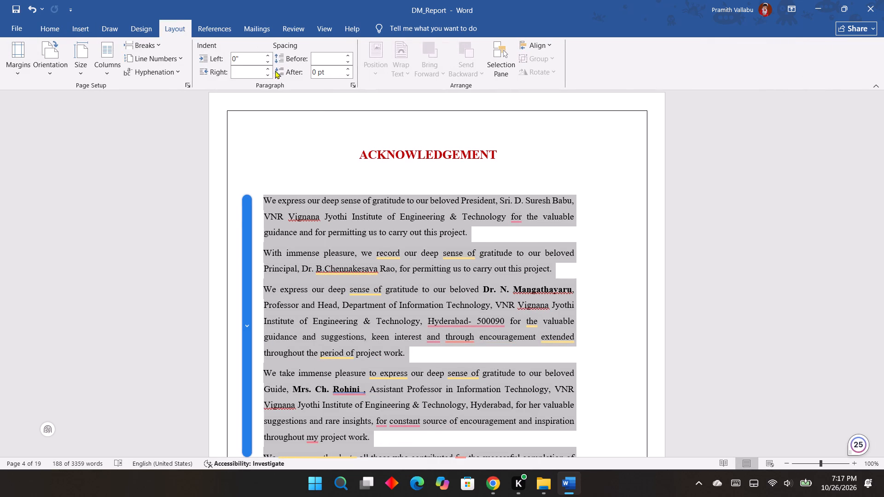
click(270, 73)
drag(684, 233, 688, 236)
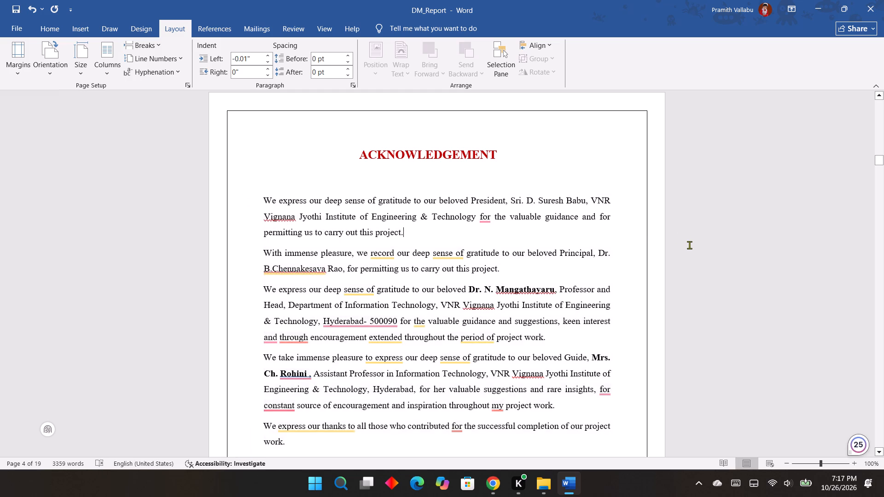
Look over the layout of the Acknowledgement page, its student list and the Table of Contents.
scroll(688, 249, down, 7)
scroll(688, 253, up, 6)
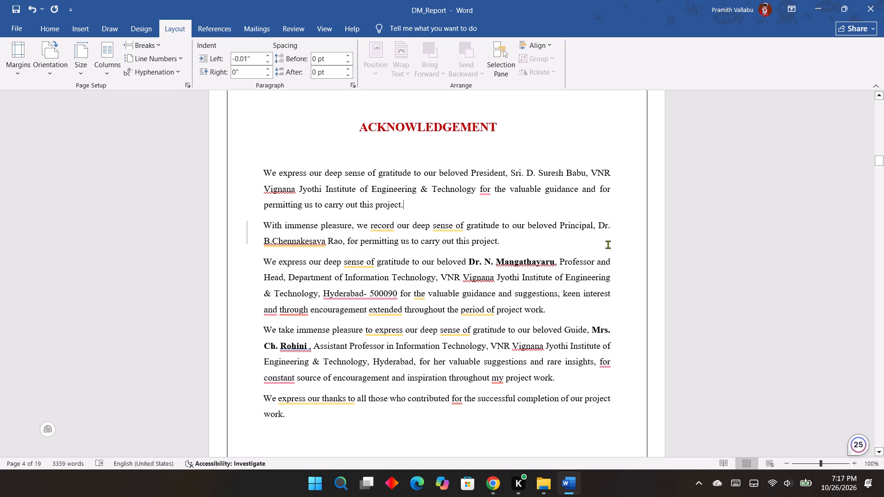
scroll(474, 238, down, 11)
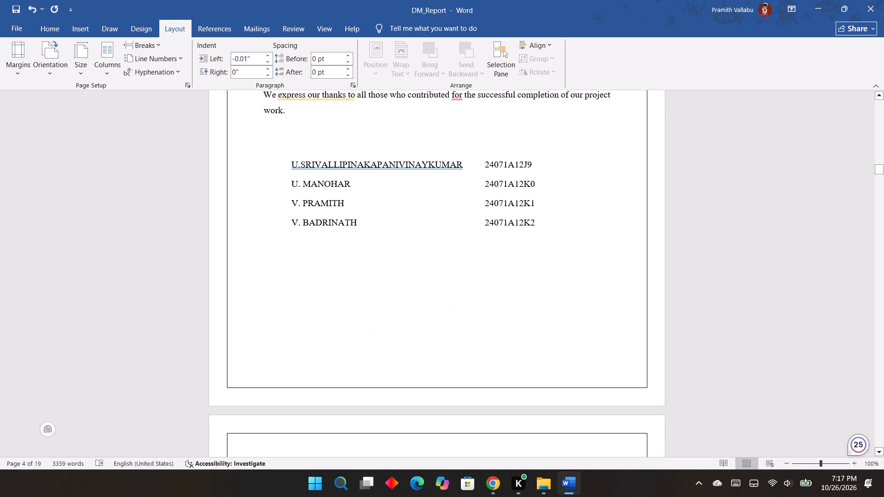
scroll(451, 231, down, 4)
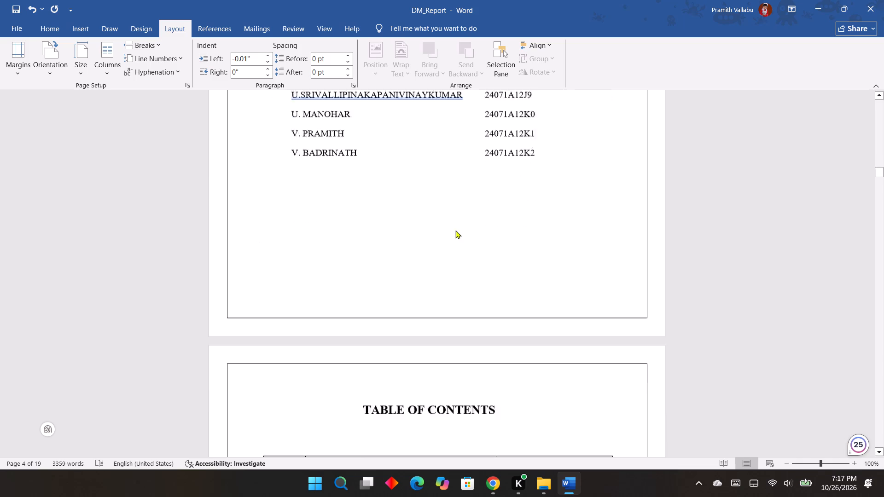
scroll(455, 230, down, 18)
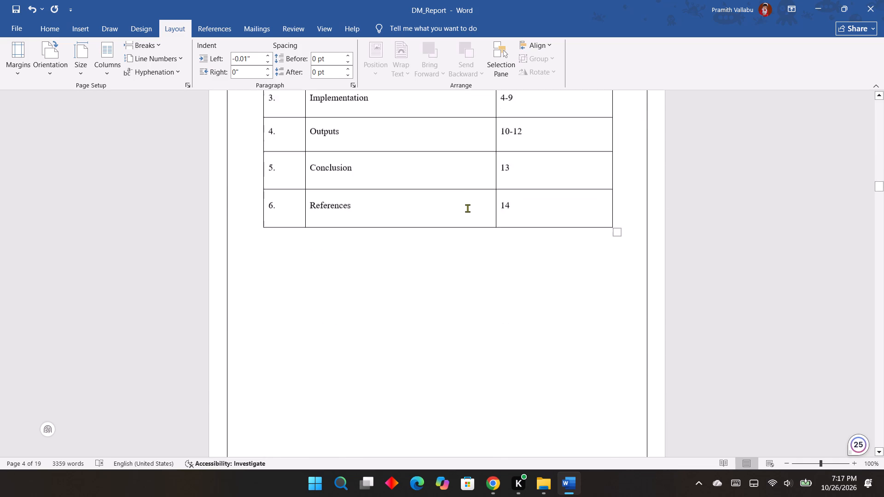
Check the formatting of the Abstract page's heading and body paragraph.
scroll(467, 208, down, 16)
scroll(473, 210, up, 3)
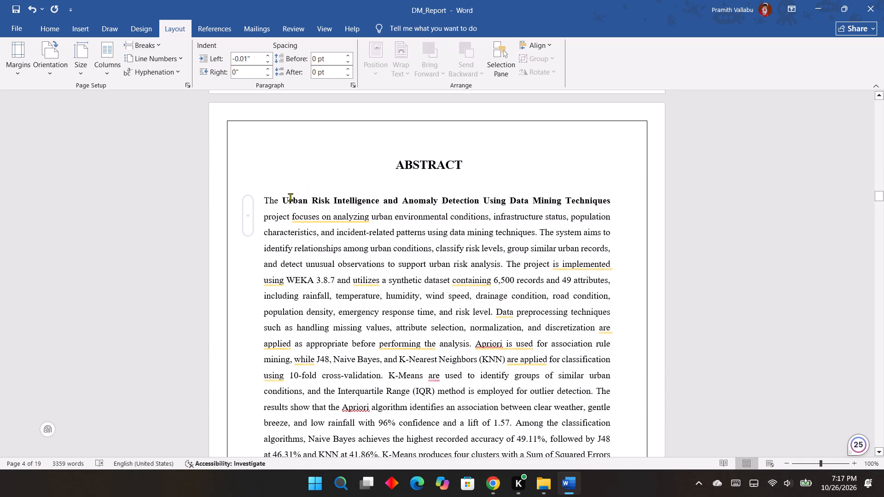
drag(396, 168, 463, 164)
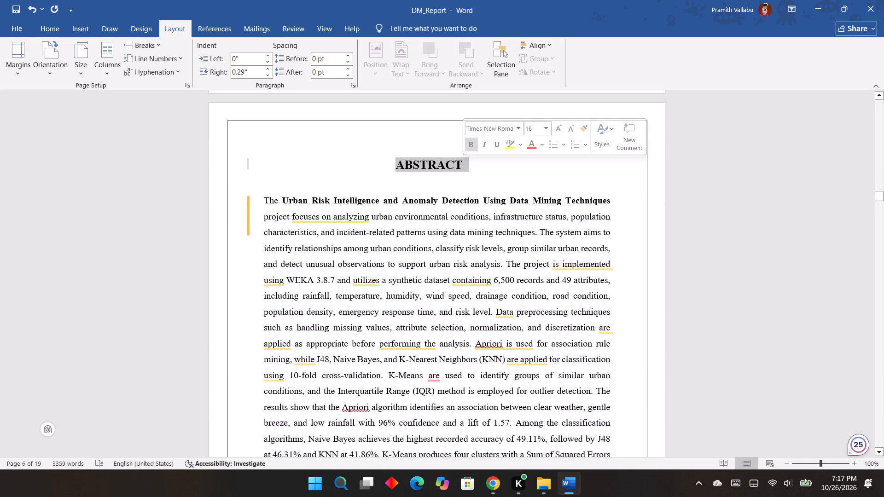
click(517, 199)
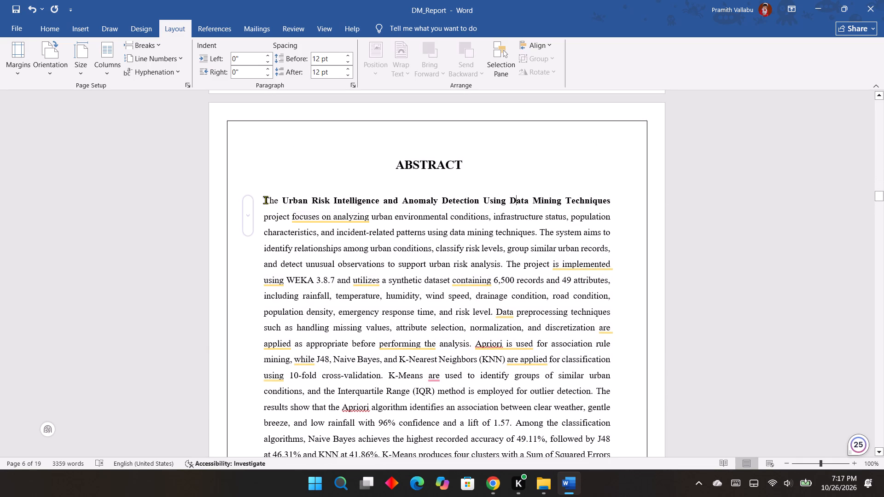
drag(264, 200, 333, 294)
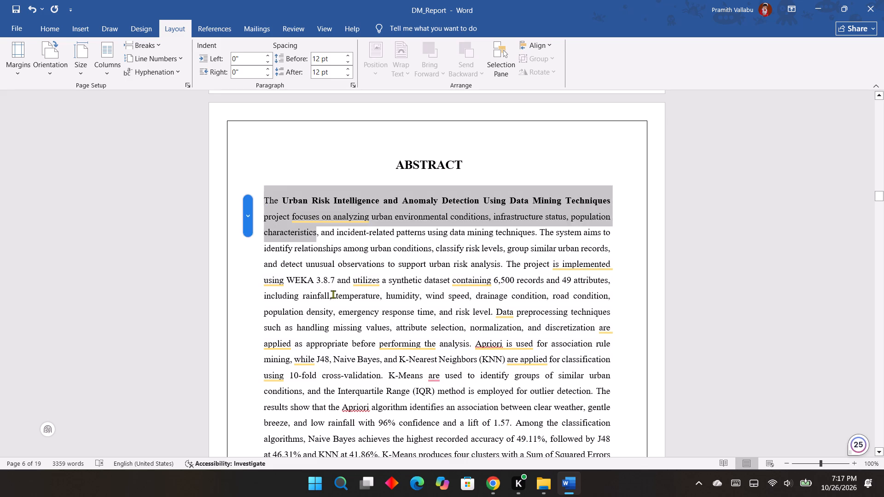
drag(333, 294, 431, 443)
scroll(442, 314, down, 7)
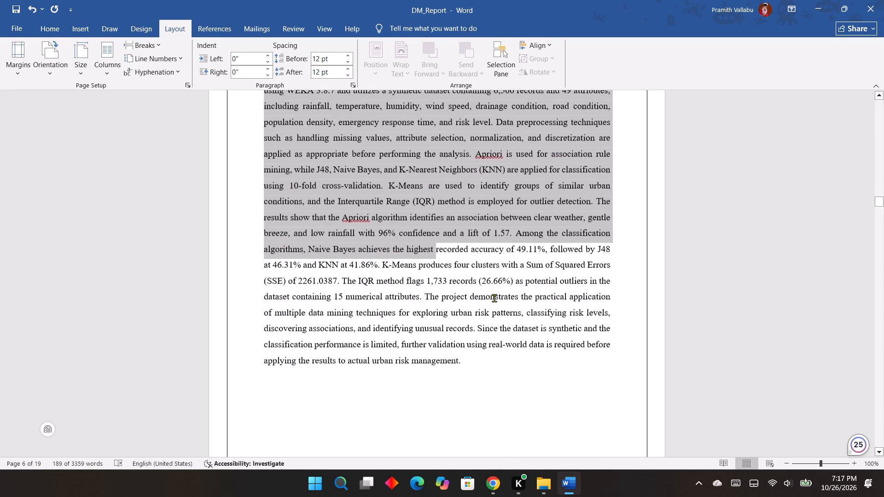
click(506, 324)
Check the formatting of the Chapter-I title, the INTRODUCTION and 1.1 PROBLEM DEFINITION headings, and the Introduction subheading.
scroll(510, 376, down, 12)
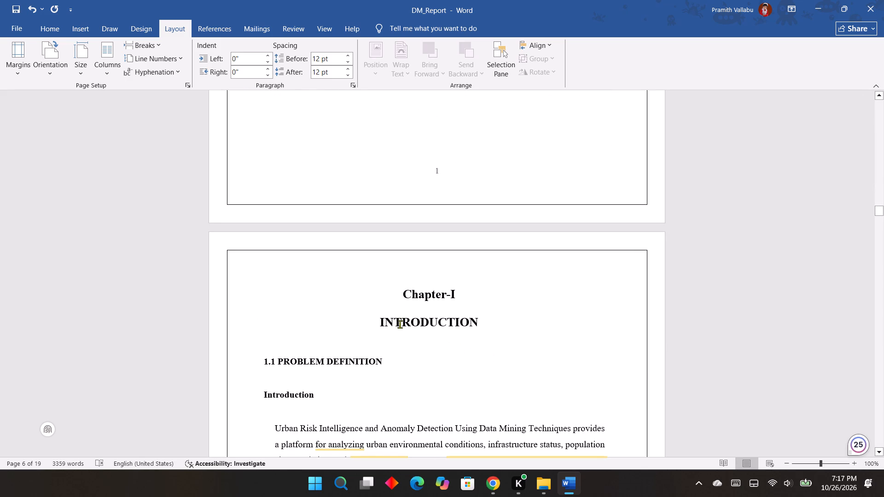
drag(382, 321, 483, 315)
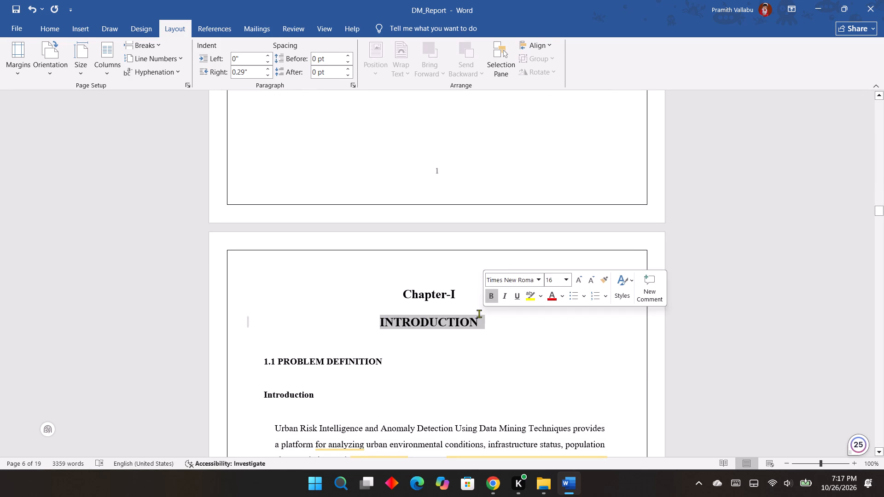
drag(405, 294, 454, 293)
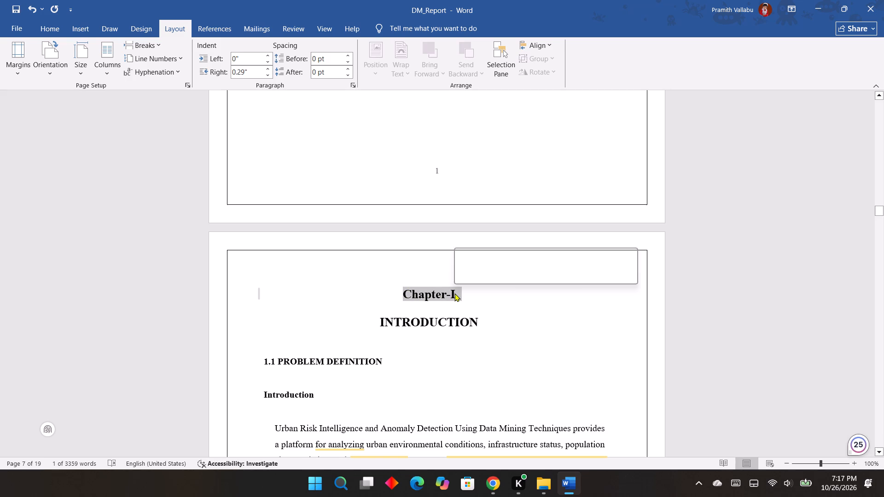
click(538, 324)
scroll(365, 344, down, 3)
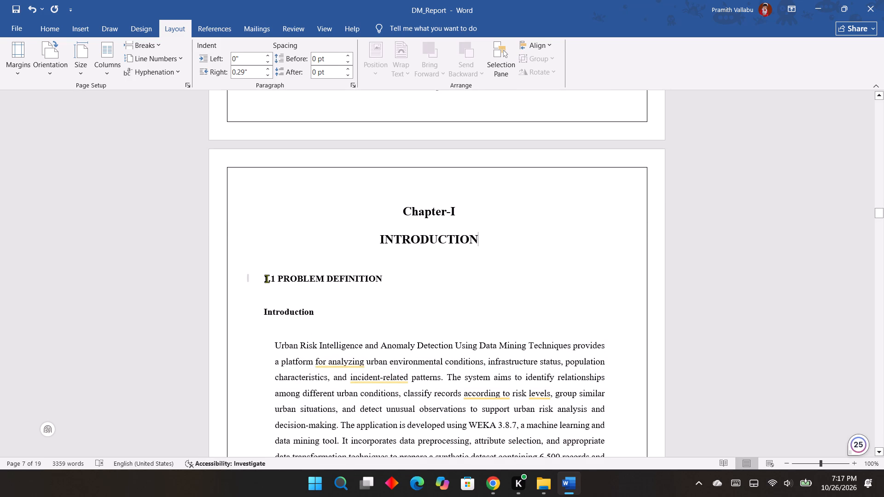
drag(267, 278, 317, 278)
drag(262, 275, 365, 276)
click(339, 310)
drag(316, 310, 264, 306)
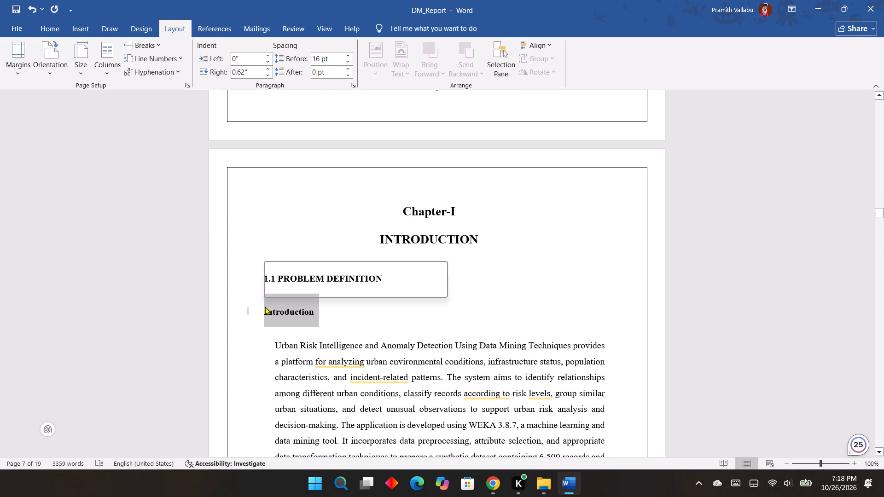
click(383, 338)
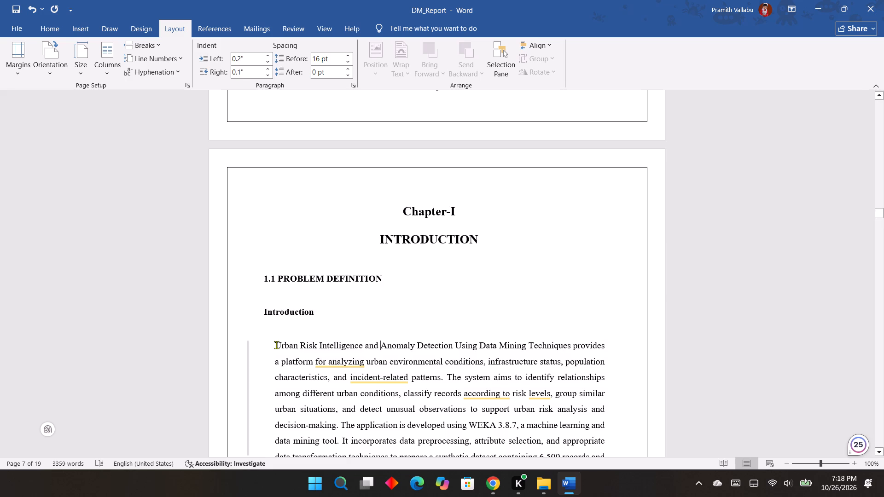
Check the formatting of the Introduction body text, the 1.2 OBJECTIVE heading, the Objective subheading and its body paragraph.
drag(276, 345, 458, 324)
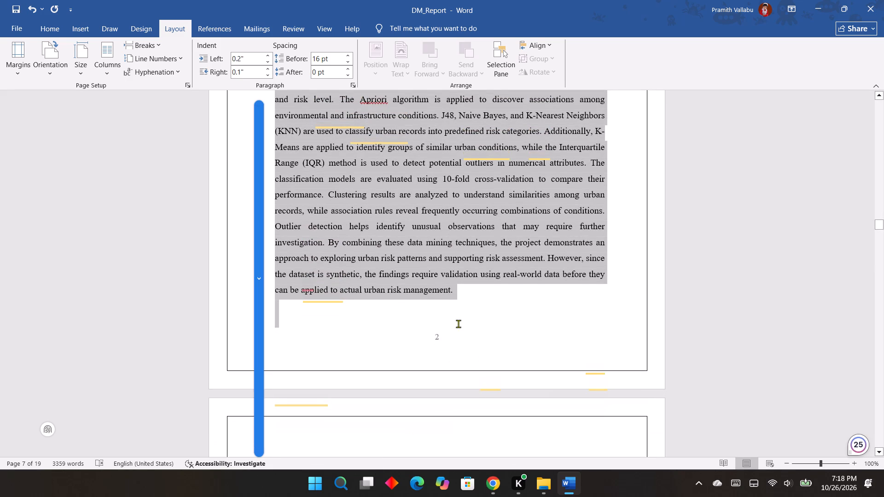
drag(458, 324, 458, 298)
scroll(466, 330, down, 10)
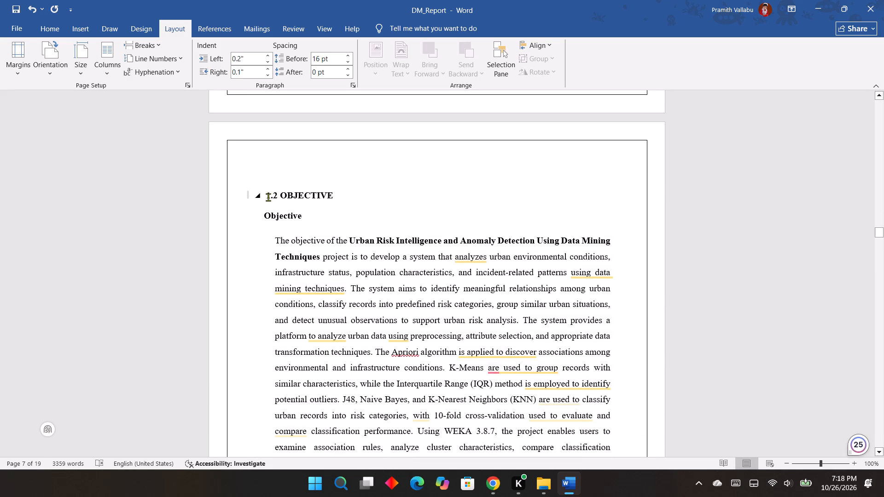
drag(266, 197, 329, 197)
drag(323, 223, 309, 220)
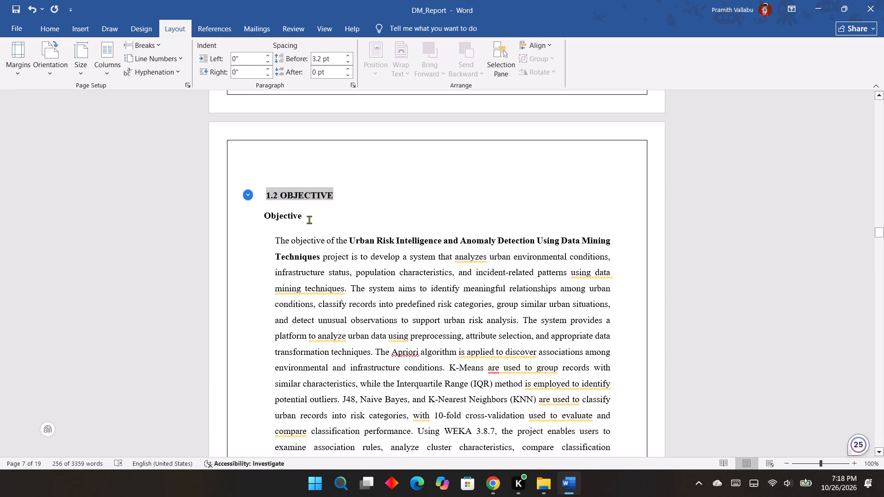
drag(309, 220, 265, 215)
drag(272, 240, 313, 258)
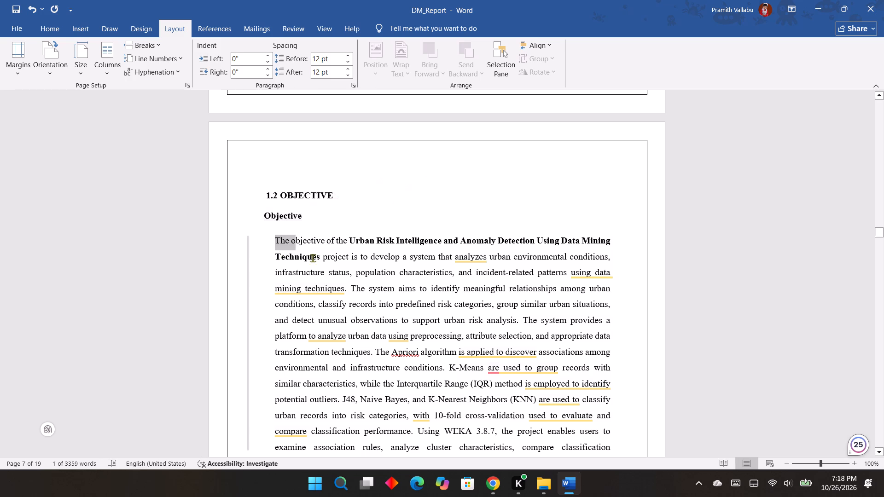
drag(313, 258, 597, 173)
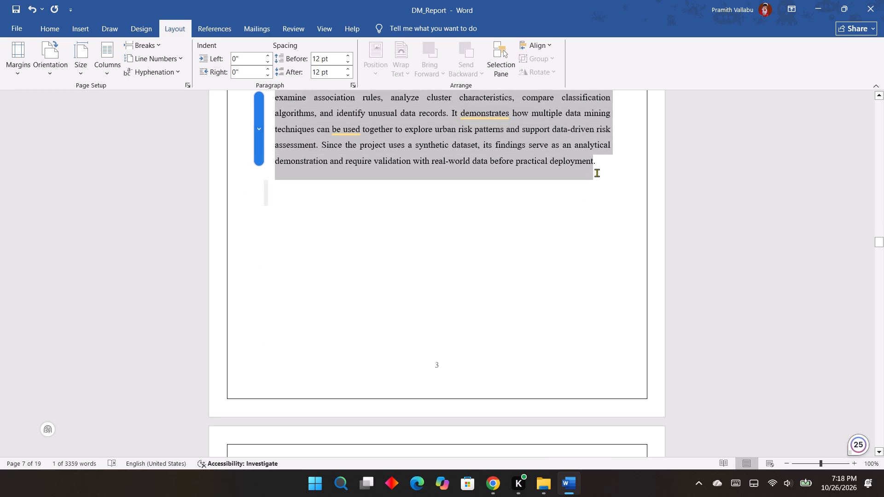
drag(597, 173, 599, 172)
Check the formatting of the Chapter-II title and the IMPLEMENTATION heading.
scroll(604, 257, down, 10)
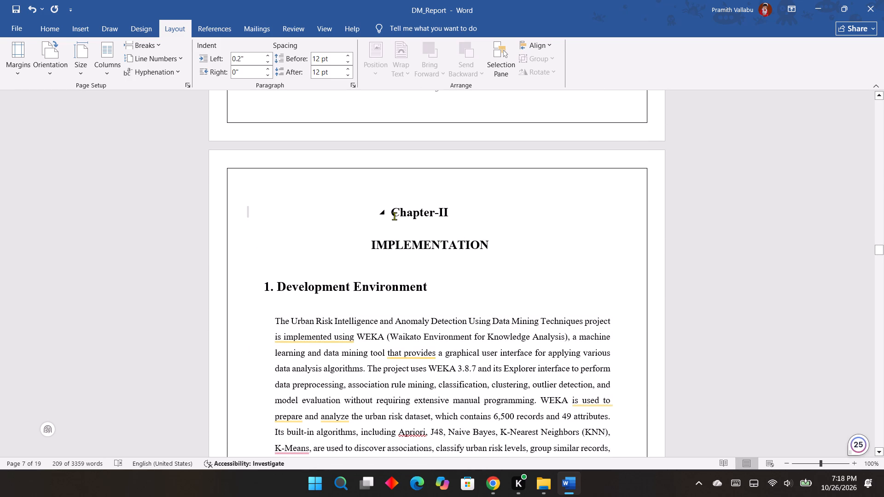
drag(393, 214, 479, 248)
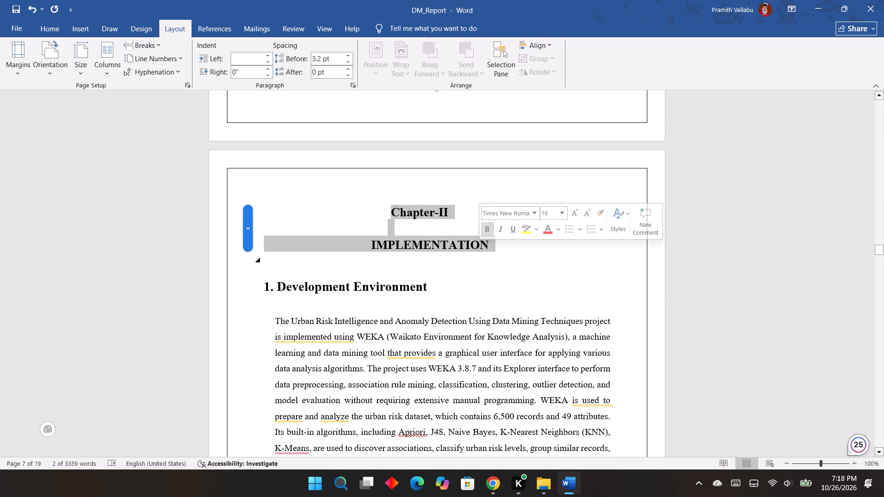
click(534, 263)
drag(470, 213, 397, 205)
drag(506, 247, 457, 238)
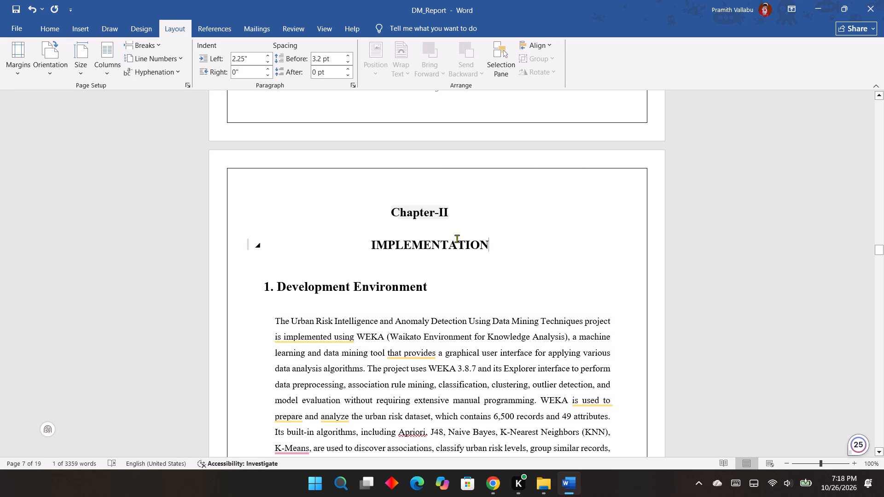
drag(457, 238, 373, 238)
Set the "1. Development Environment" heading to font size 16.
scroll(381, 253, down, 3)
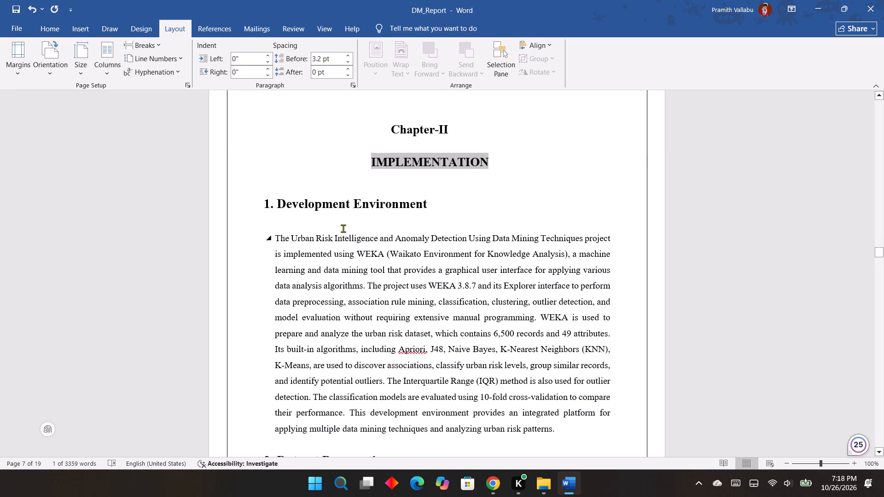
drag(264, 203, 433, 202)
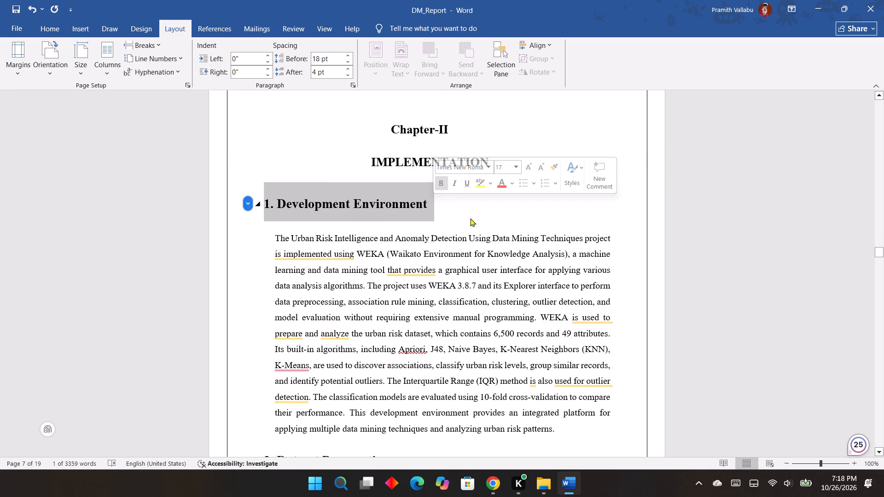
click(513, 167)
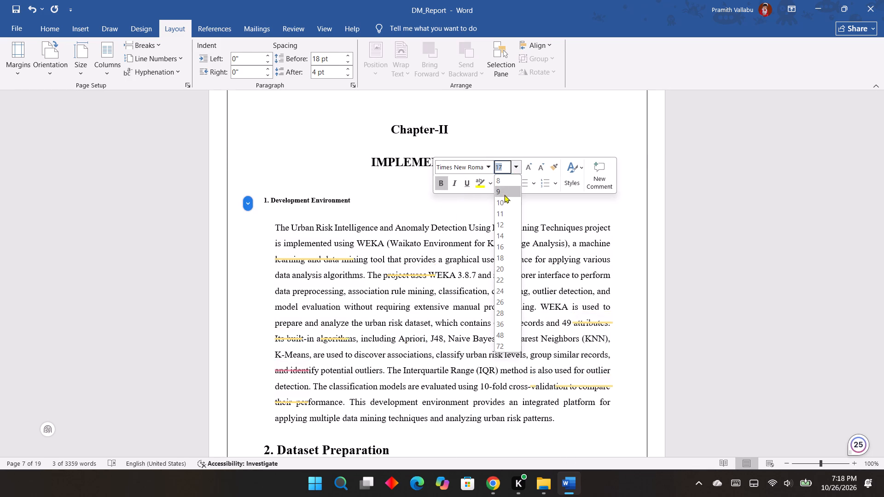
click(503, 243)
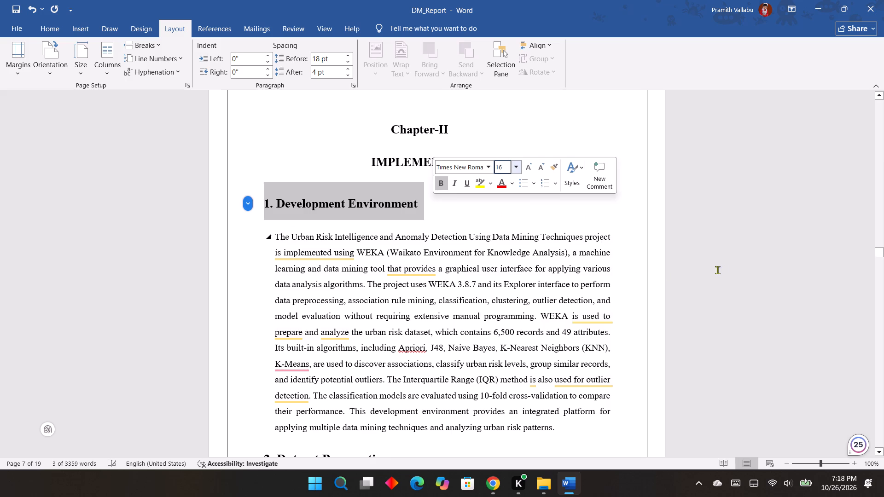
click(721, 268)
Check the Development Environment paragraph's formatting and set the "2. Dataset Preparation" heading to font size 16.
scroll(386, 250, down, 2)
drag(274, 179, 358, 236)
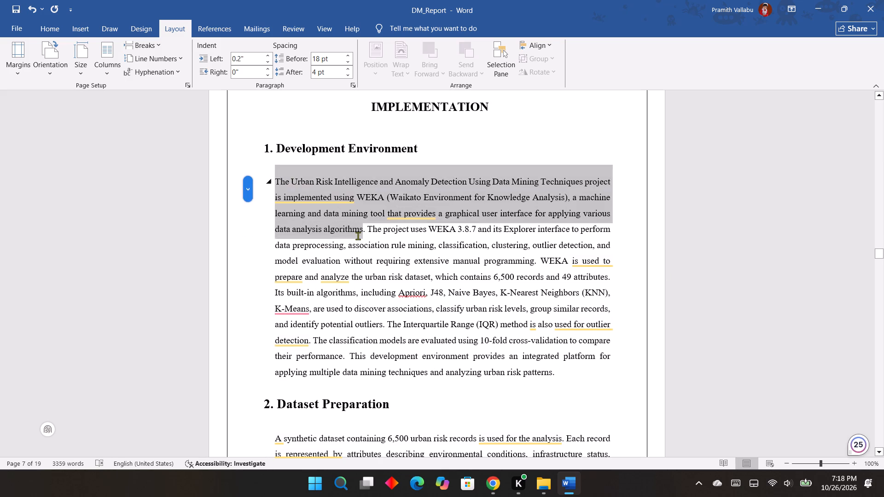
drag(358, 236, 557, 370)
scroll(624, 378, down, 3)
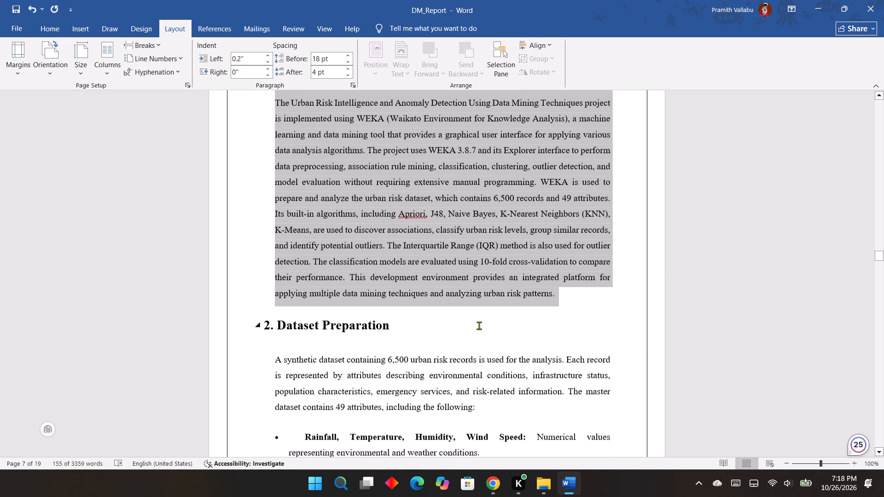
drag(402, 327, 245, 319)
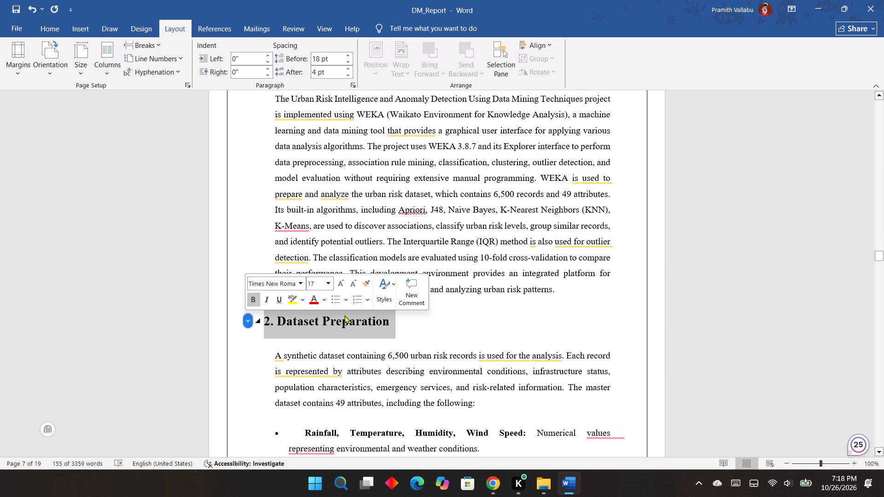
click(327, 285)
click(316, 170)
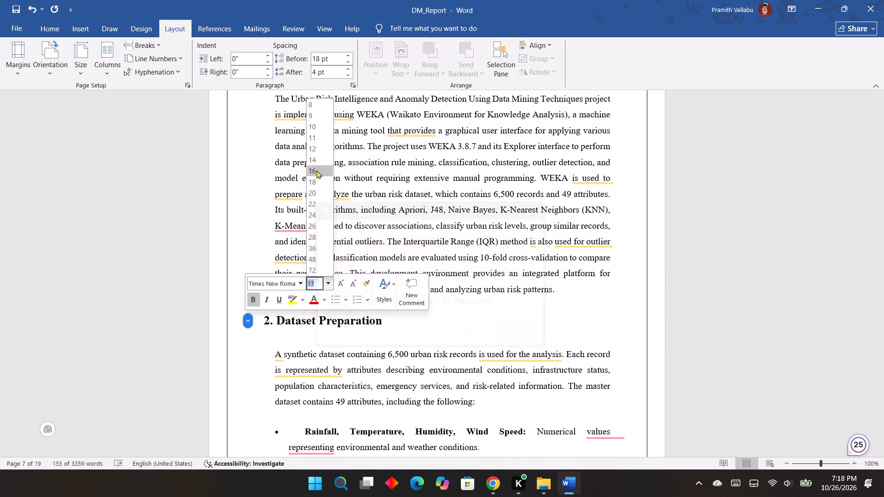
Check the font size of the Dataset Preparation text and bullets, and set the "3. Data Preprocessing" heading to font size 16.
scroll(541, 339, down, 2)
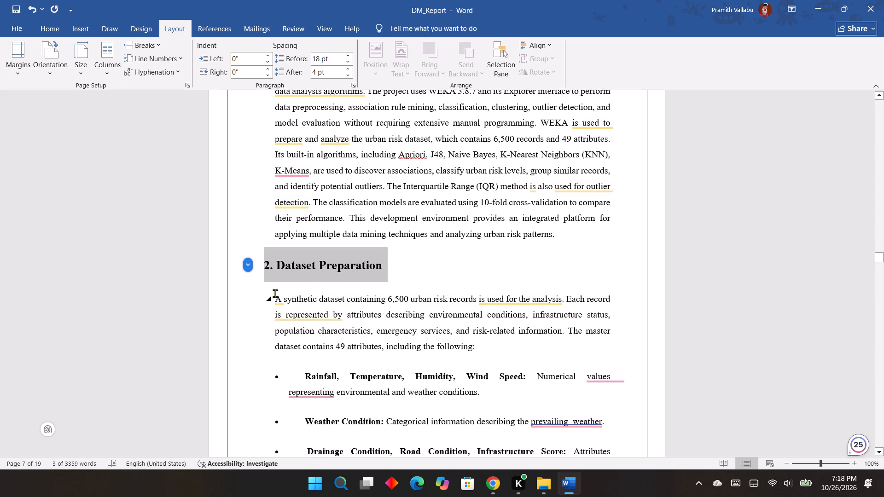
drag(275, 294, 539, 464)
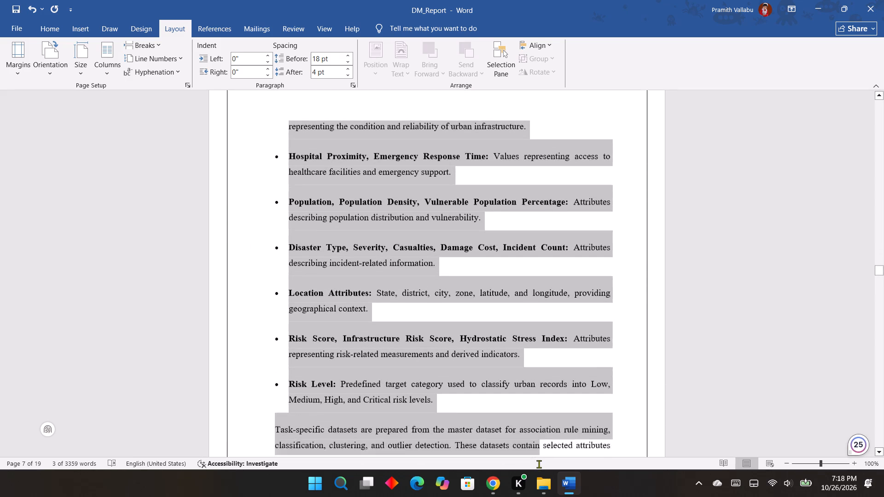
drag(539, 464, 601, 328)
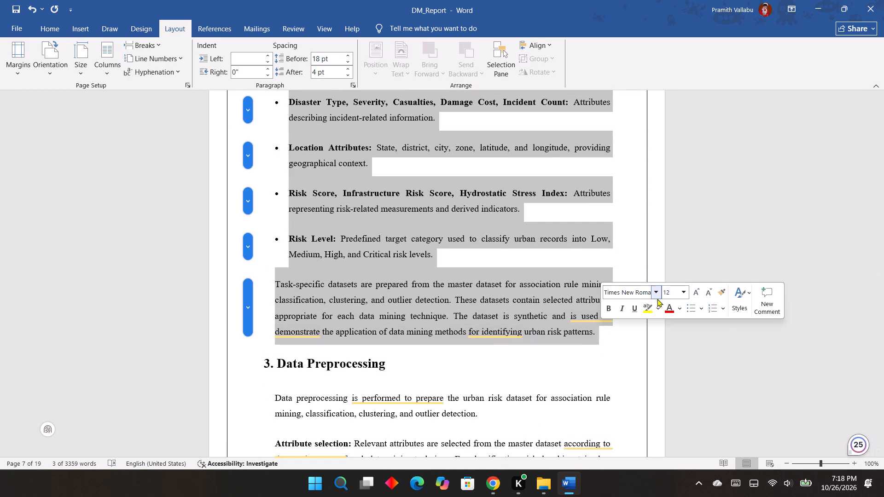
click(676, 345)
scroll(455, 345, down, 3)
drag(386, 283, 288, 281)
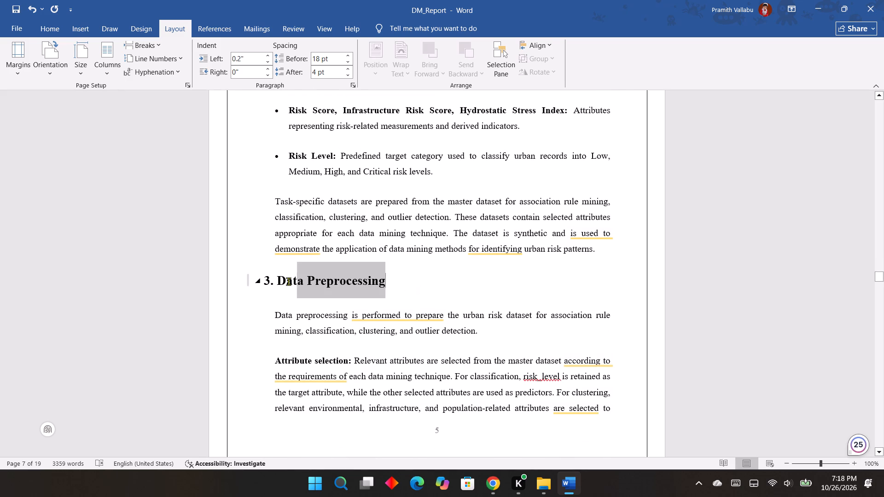
drag(288, 281, 249, 277)
click(327, 237)
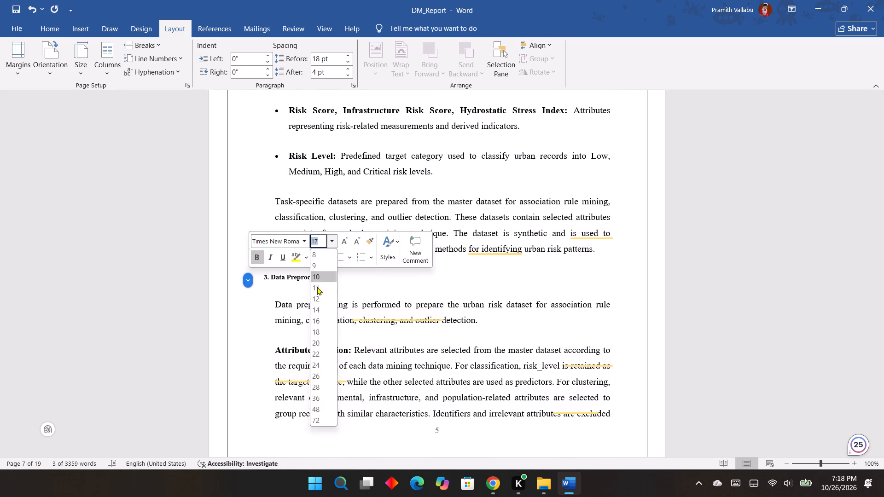
click(321, 320)
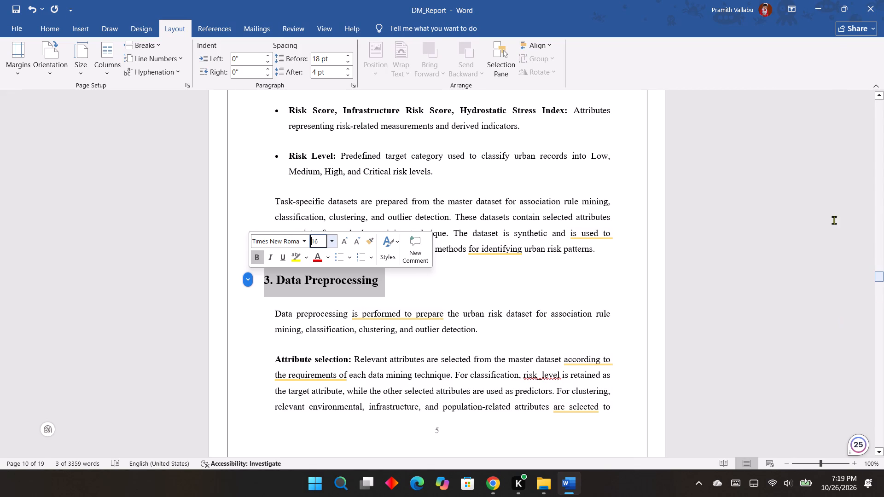
Check the Data Preprocessing body text's formatting and set the "4. K-Means Clustering" heading to font size 16.
click(605, 283)
scroll(594, 283, down, 4)
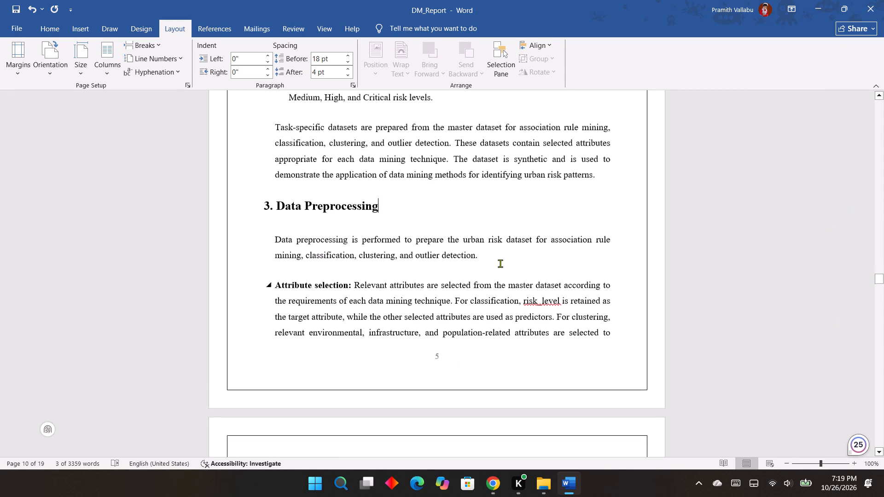
drag(273, 202, 481, 456)
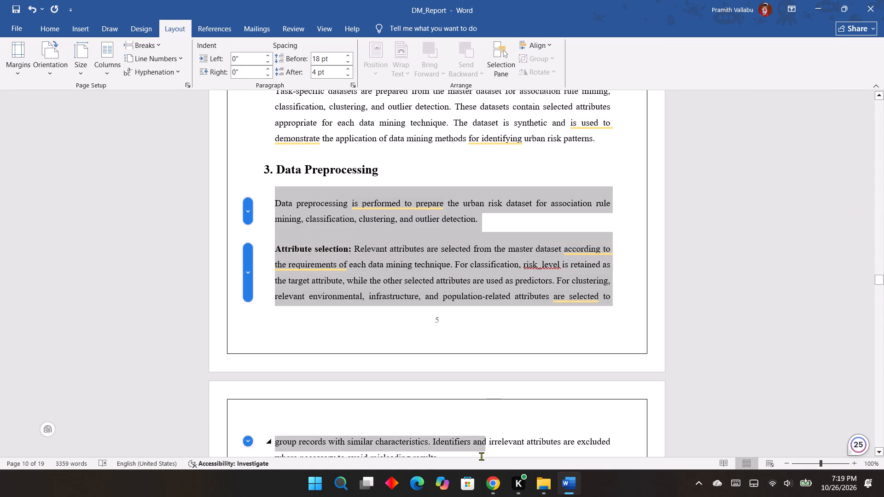
drag(481, 456, 608, 221)
click(705, 242)
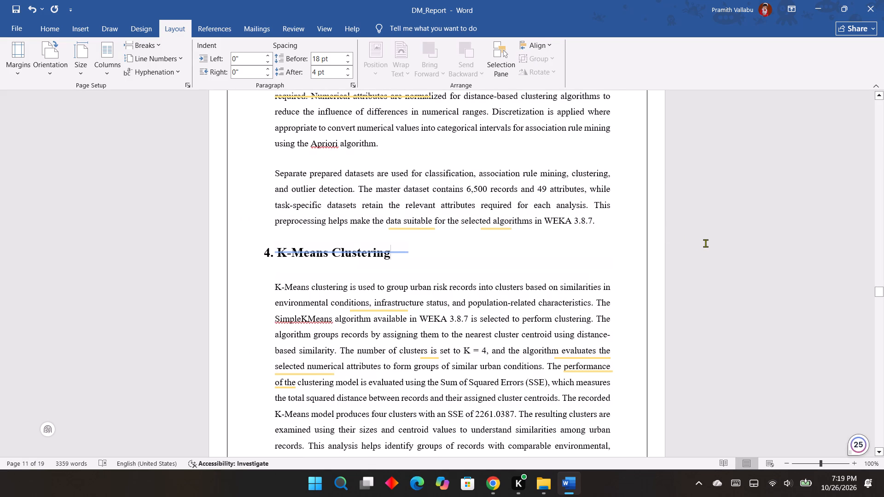
drag(442, 248, 270, 255)
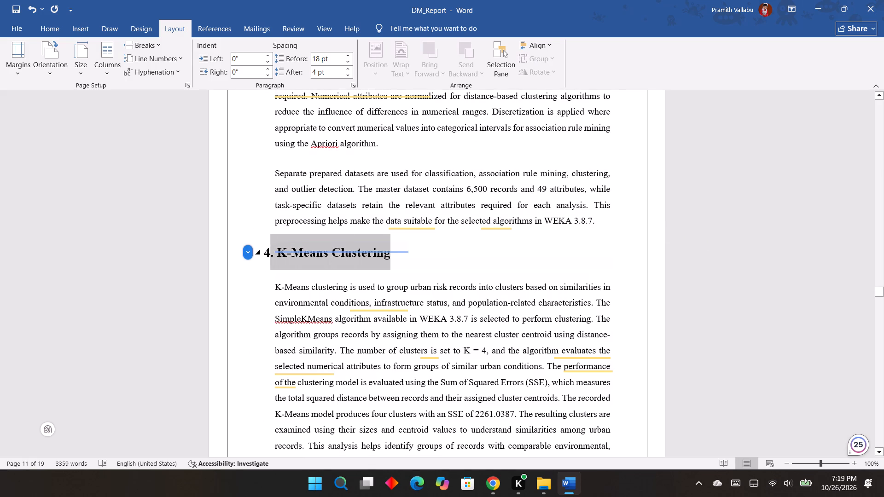
drag(270, 255, 263, 254)
click(349, 218)
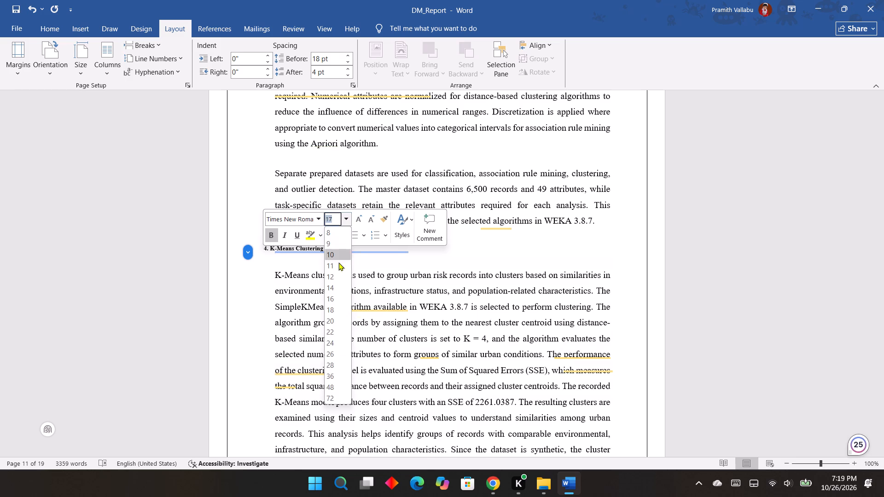
click(336, 295)
Check the K-Means Clustering paragraph's formatting and set the "5. K–Nearest Neighbors (KNN)" heading to font size 16.
scroll(445, 282, down, 4)
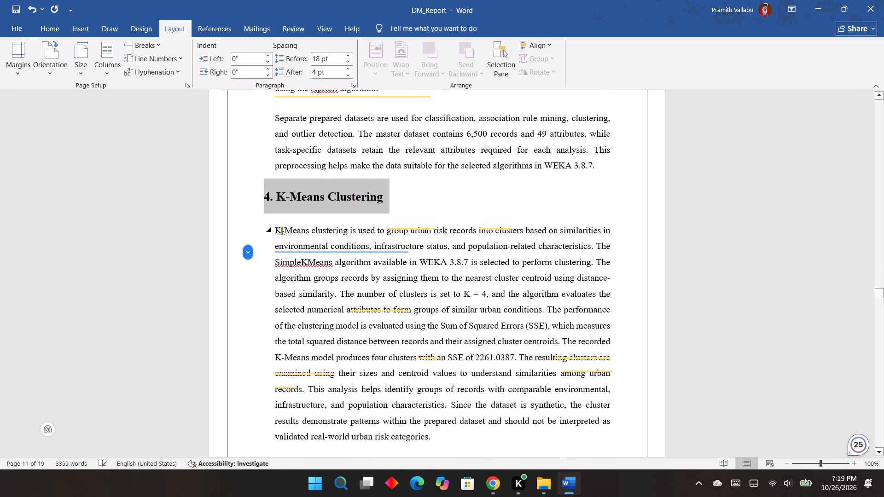
drag(275, 173, 461, 390)
scroll(457, 392, down, 15)
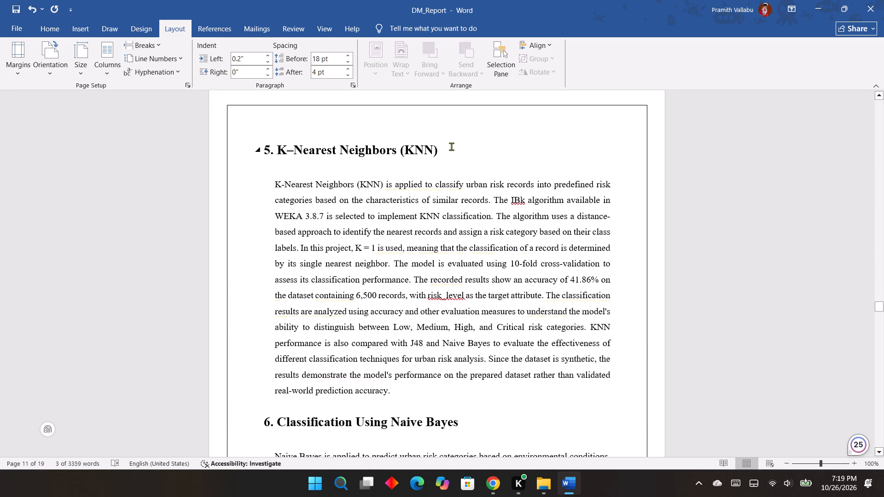
drag(447, 146, 260, 144)
click(343, 107)
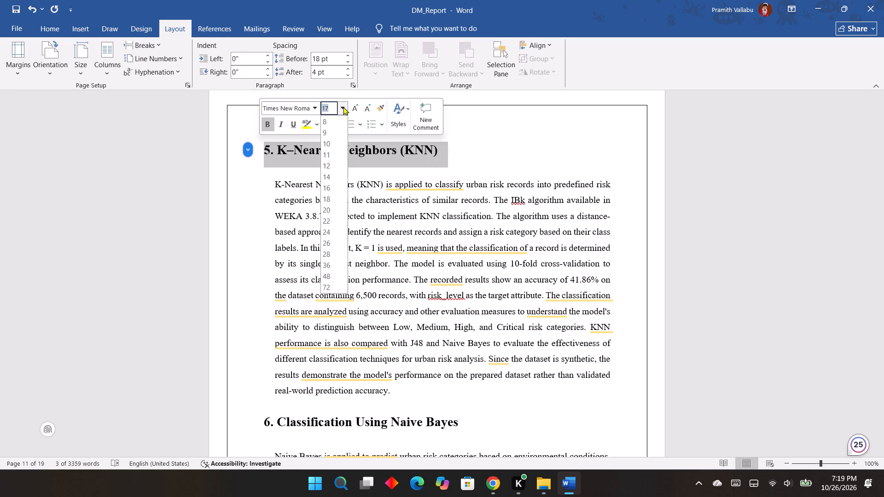
click(330, 186)
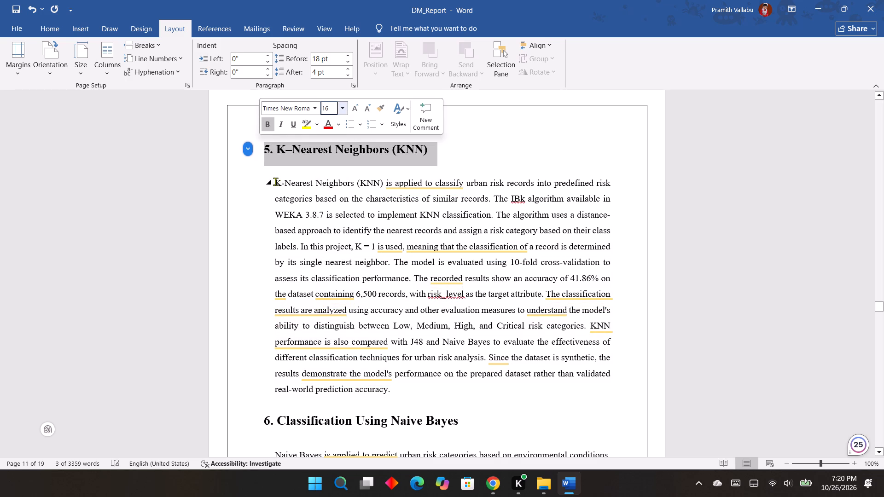
Check the KNN paragraph's font size and set the "6. Classification Using Naive Bayes" heading to font size 16.
drag(275, 181, 476, 388)
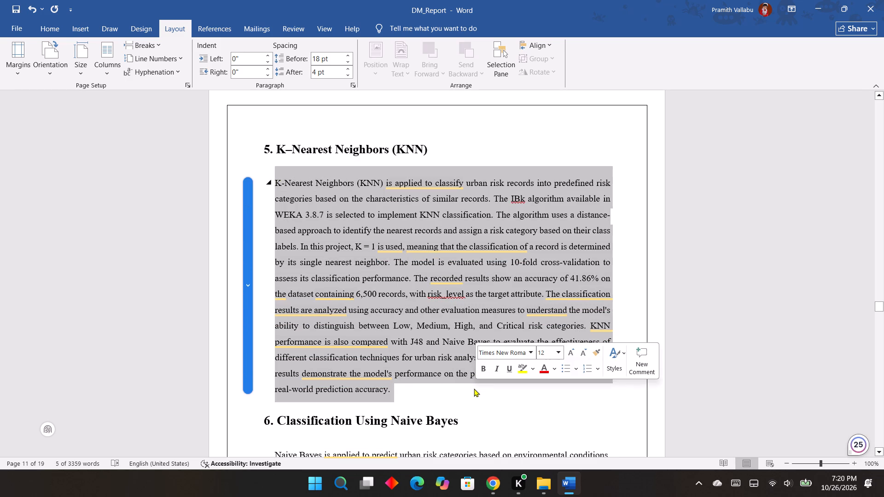
scroll(505, 398, down, 5)
drag(461, 281, 279, 278)
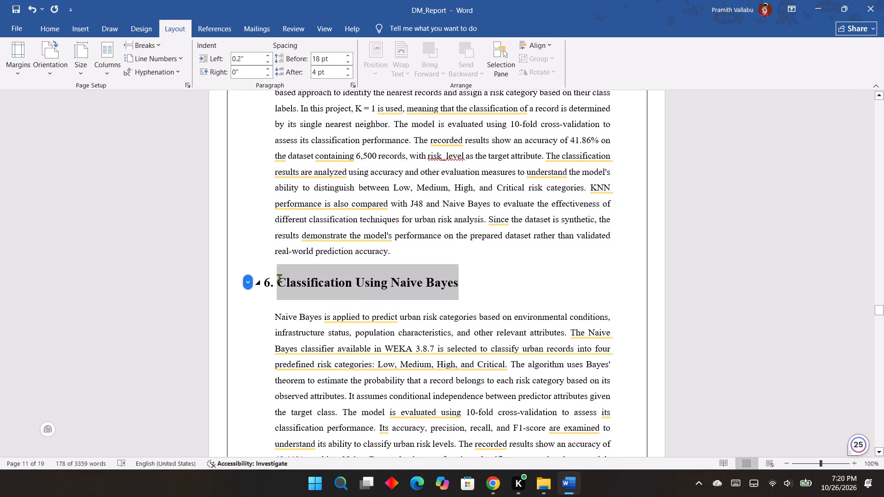
drag(279, 278, 260, 278)
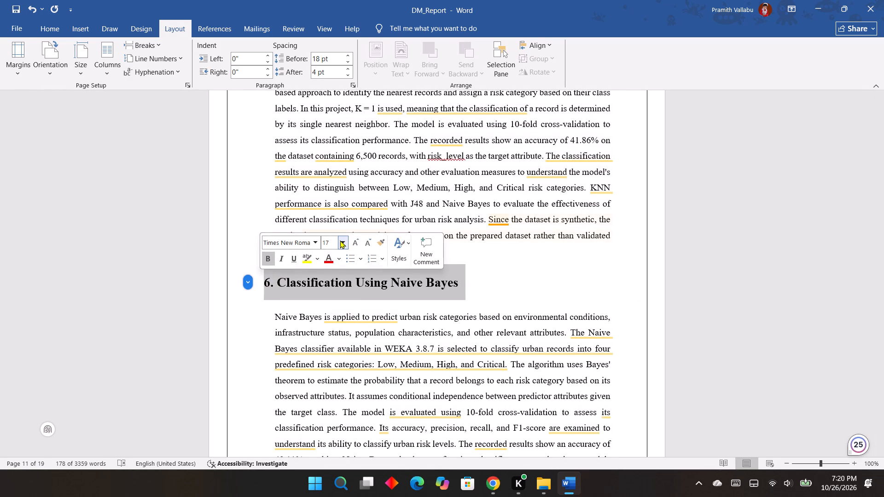
click(340, 240)
click(334, 319)
scroll(444, 305, down, 7)
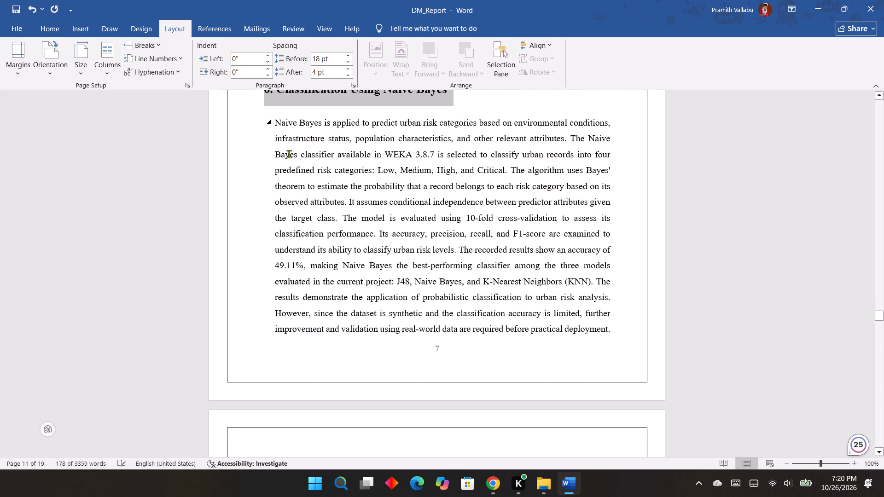
Check the Naive Bayes paragraph's font size and set the "7. Classification Using Apriori Algorithm" heading to font size 16.
drag(274, 121, 619, 336)
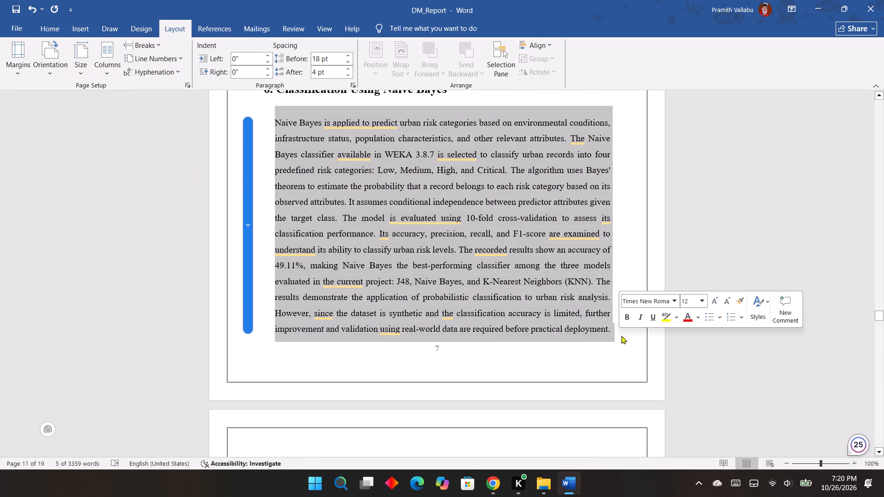
scroll(633, 341, down, 7)
drag(521, 287, 266, 262)
click(347, 224)
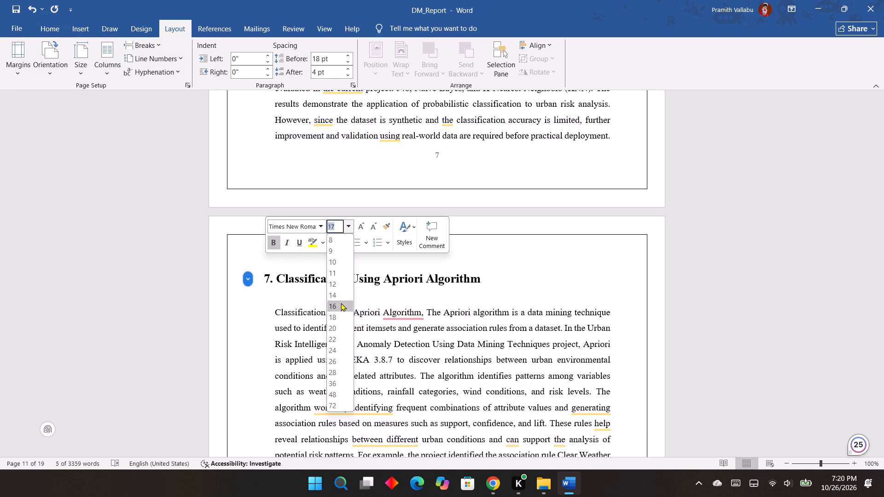
click(341, 303)
Check the Apriori Algorithm paragraph's formatting and set the "8. J48" heading to font size 16.
scroll(343, 307, down, 3)
drag(274, 228, 366, 392)
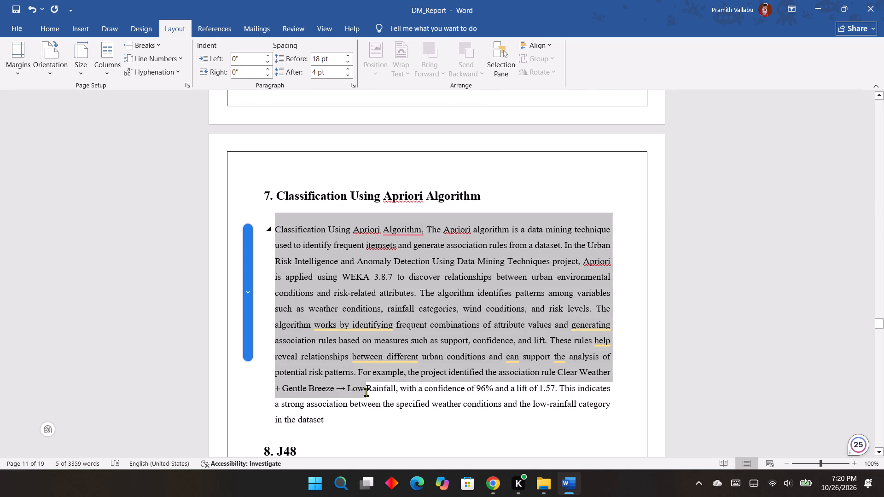
drag(366, 392, 367, 416)
scroll(366, 417, down, 7)
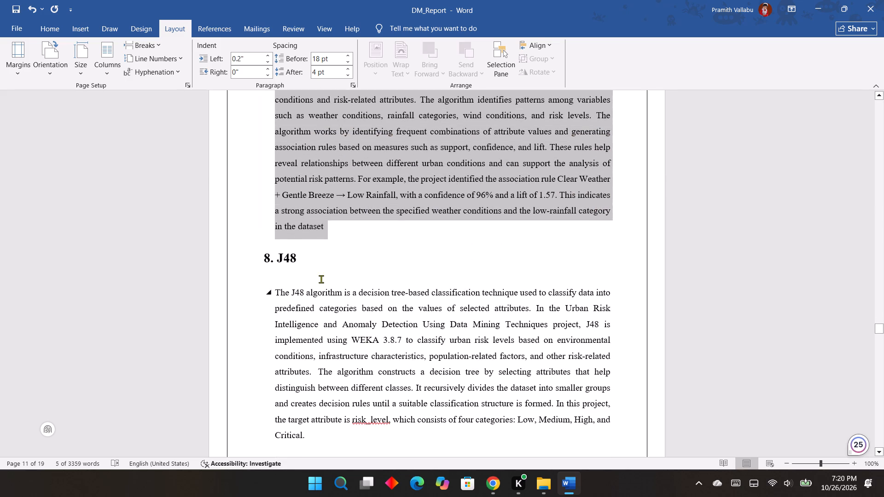
drag(310, 259, 266, 257)
click(349, 225)
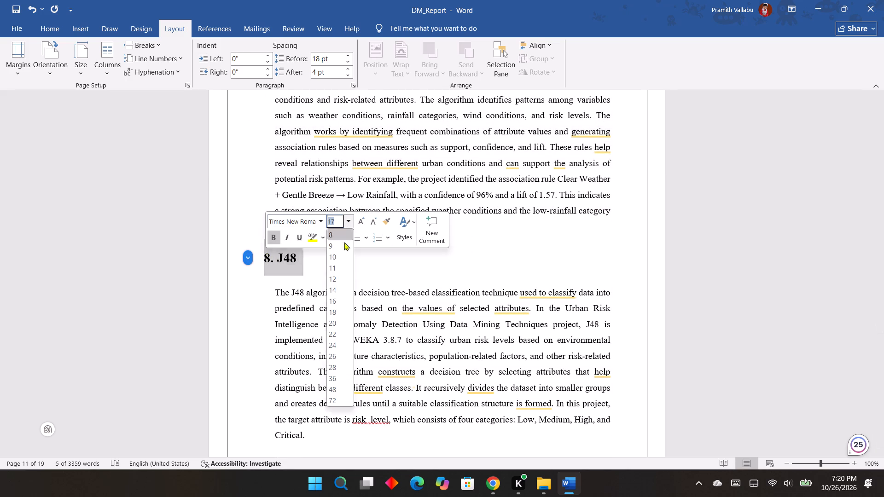
click(337, 299)
Check the J48 paragraph's formatting and set the "Results and Interpretation" heading to font size 16.
scroll(363, 281, down, 4)
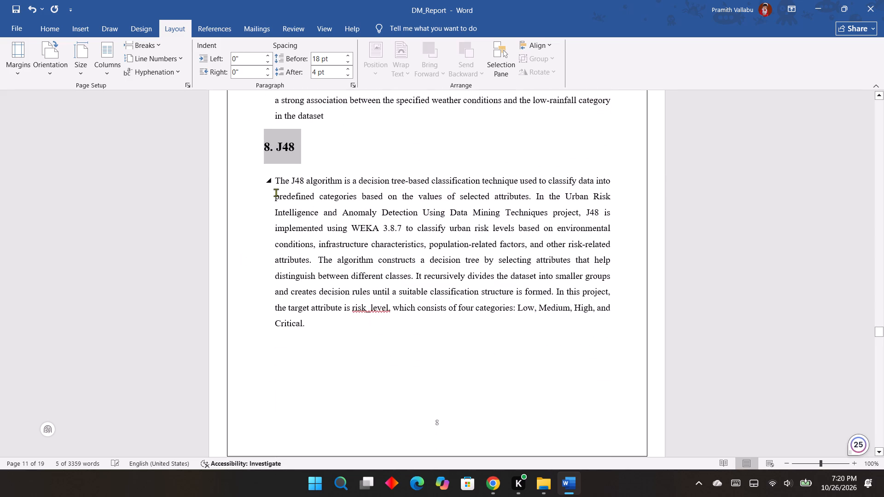
drag(276, 177, 329, 337)
scroll(345, 339, down, 6)
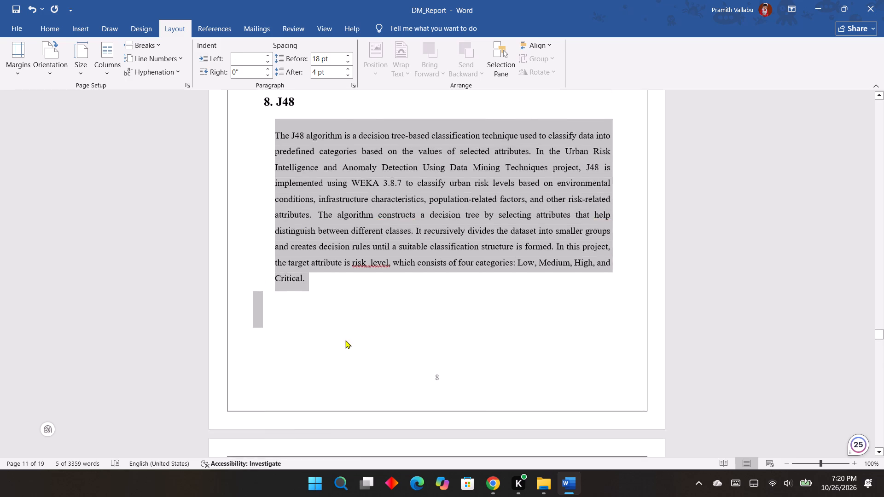
scroll(345, 340, down, 6)
drag(409, 219, 264, 215)
click(344, 178)
click(339, 258)
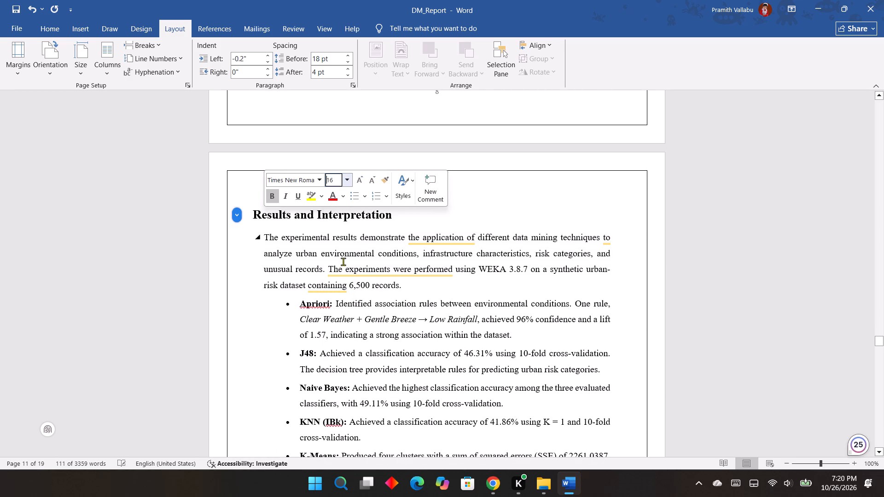
Check the formatting of the Results and Interpretation text and of the Chapter-III headings.
drag(264, 237, 284, 253)
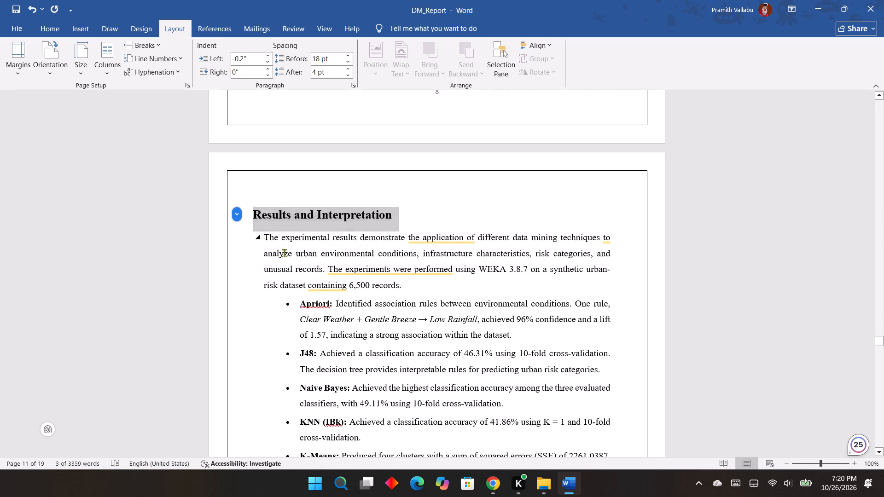
drag(284, 253, 405, 298)
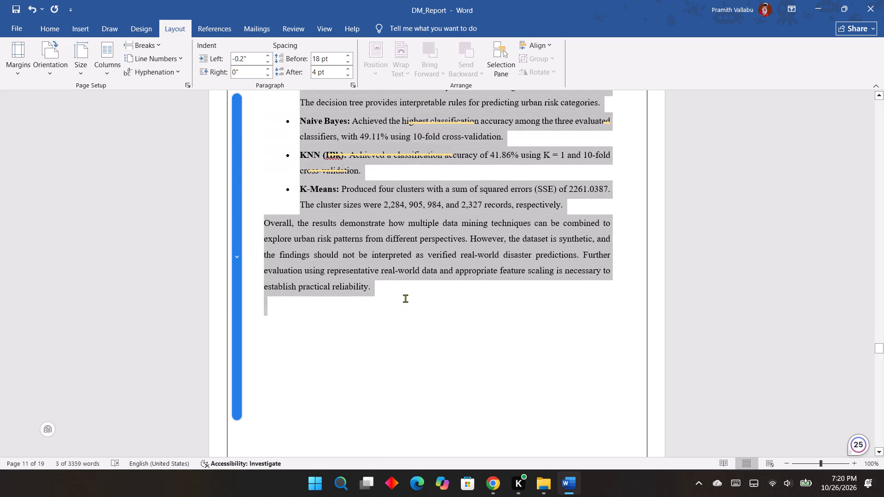
drag(405, 298, 404, 294)
scroll(411, 324, down, 15)
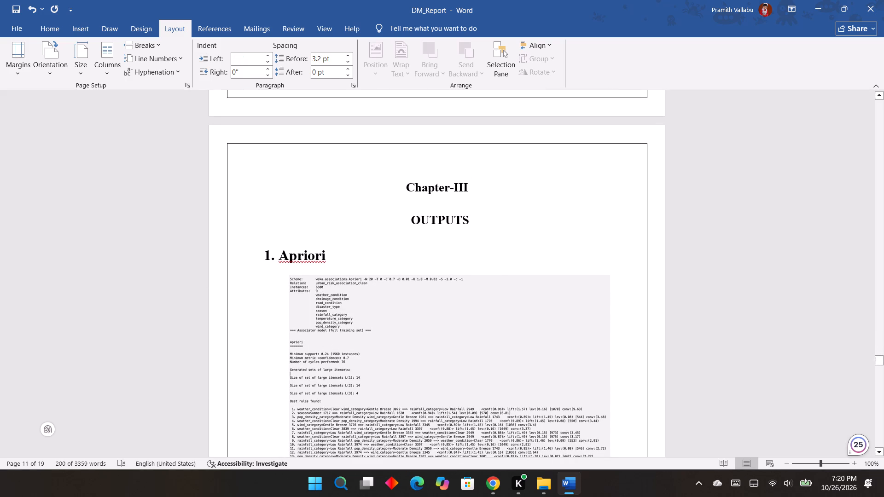
drag(354, 260, 268, 256)
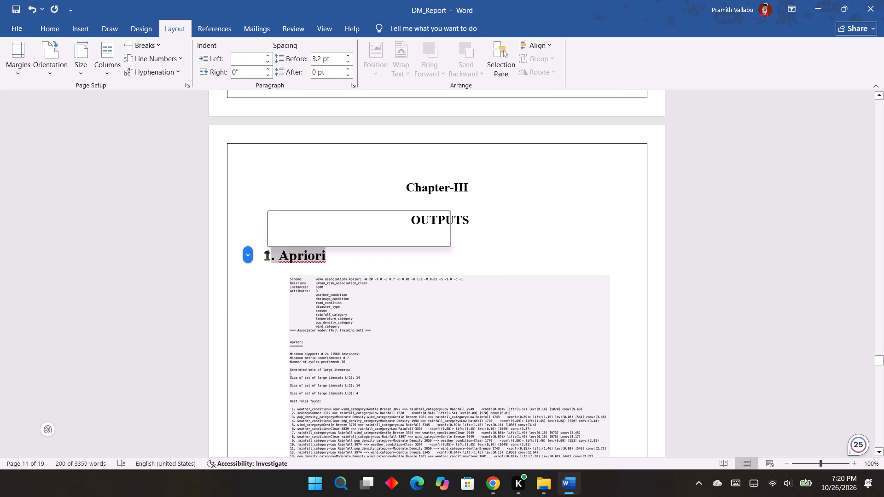
click(389, 258)
drag(479, 228, 418, 215)
click(486, 236)
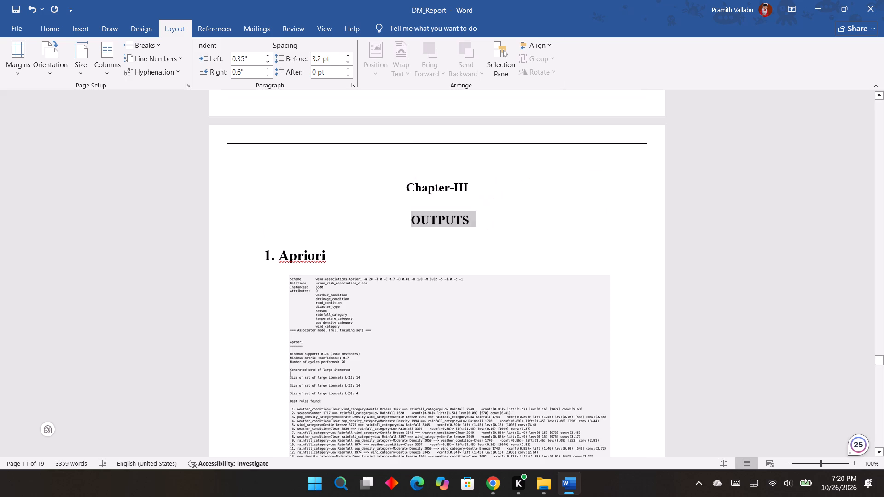
drag(475, 188, 408, 188)
scroll(502, 221, down, 2)
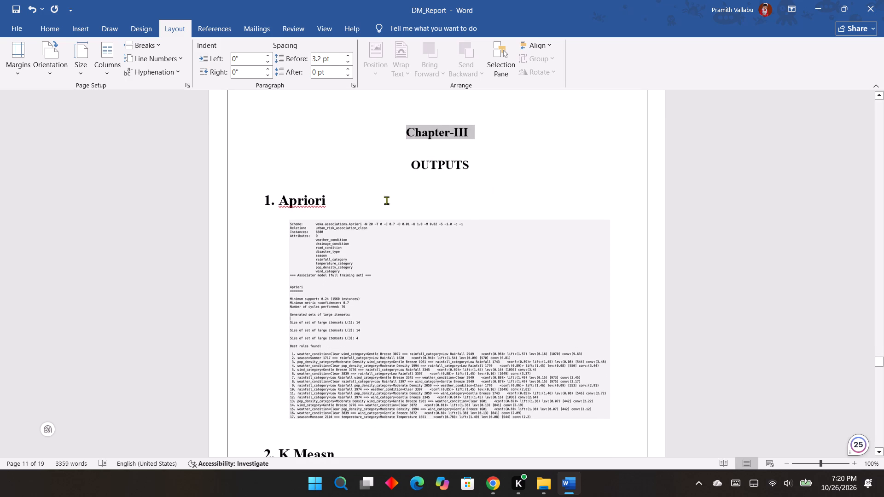
Set the "1. Apriori" heading in the OUTPUTS chapter to font size 16.
drag(351, 199, 239, 199)
click(320, 164)
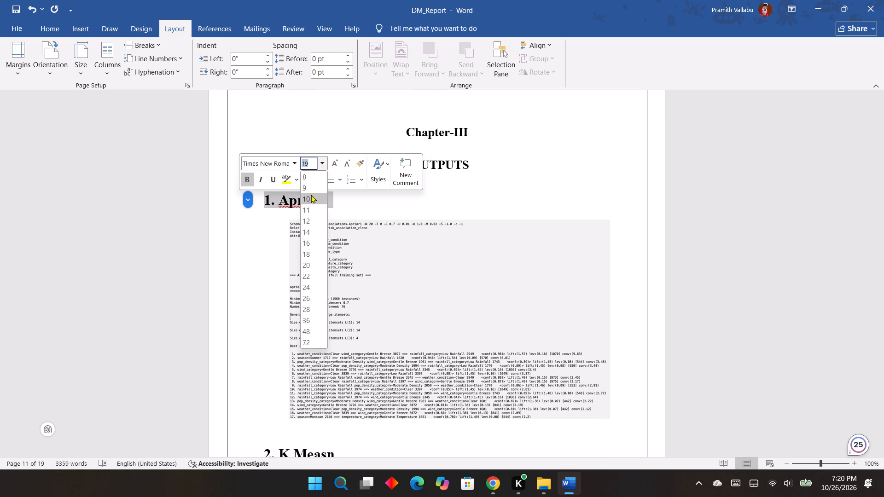
click(311, 238)
Set the "2. K Measn" heading in the OUTPUTS chapter to font size 16.
scroll(375, 238, down, 7)
drag(355, 258, 284, 258)
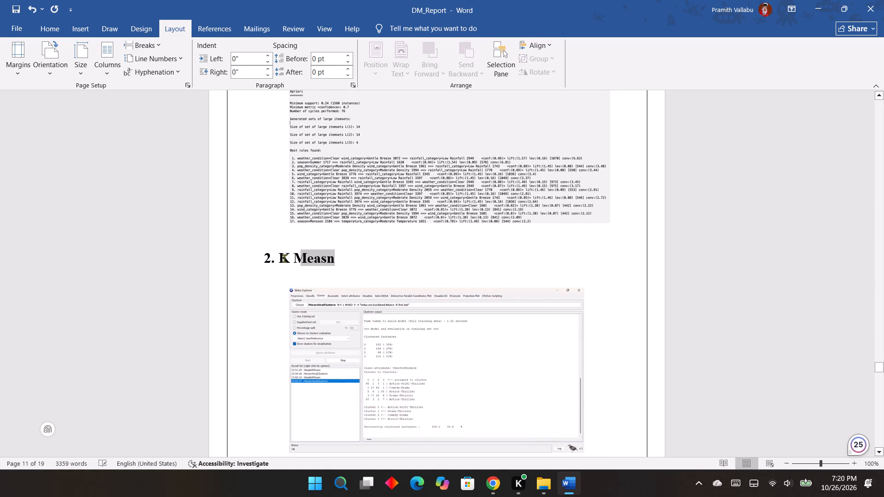
drag(284, 258, 262, 258)
click(344, 220)
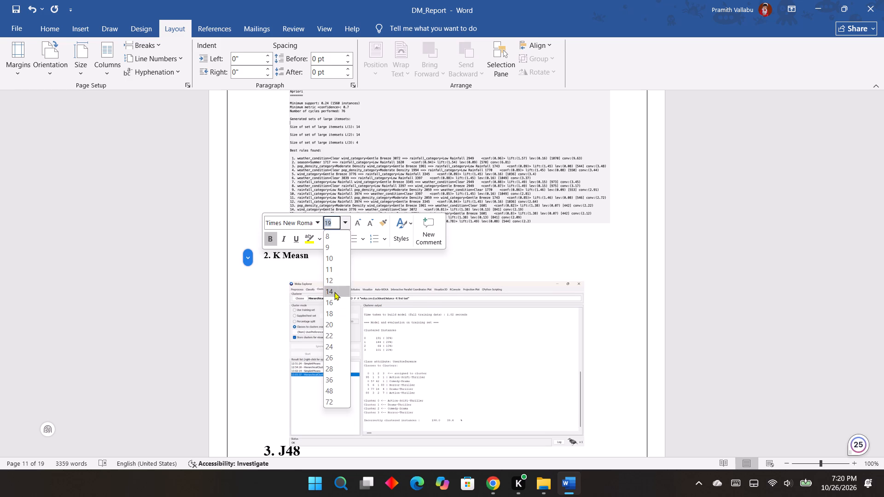
click(334, 301)
Insert an empty line before the "3. J48" output heading to move it onto the page with its result image.
scroll(355, 289, down, 7)
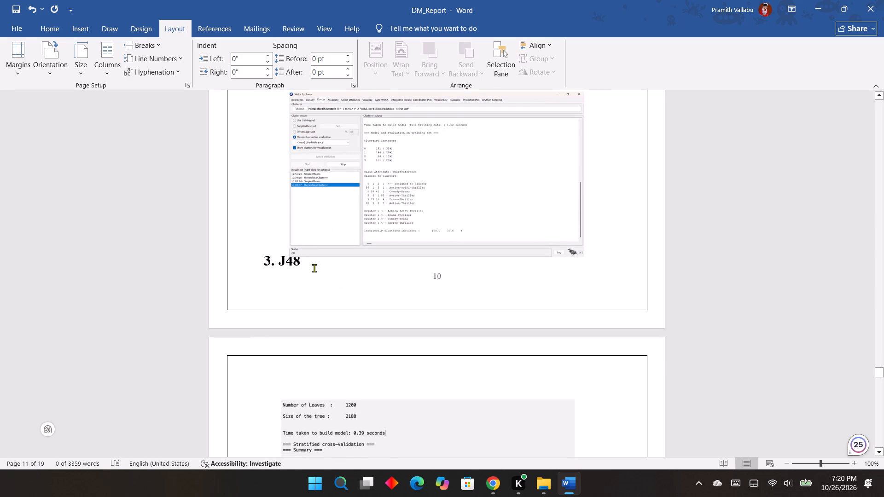
click(265, 262)
key(Return)
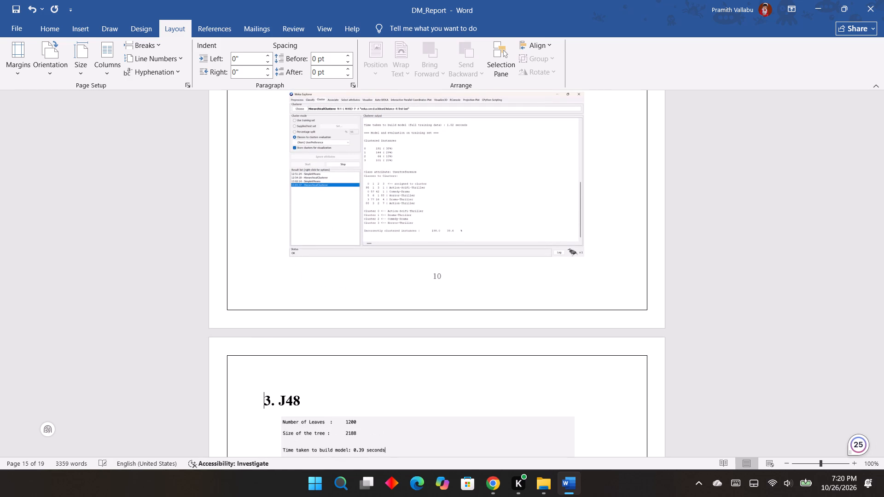
Set the "3. J48" output heading to font size 16.
scroll(323, 286, down, 5)
drag(302, 264, 282, 262)
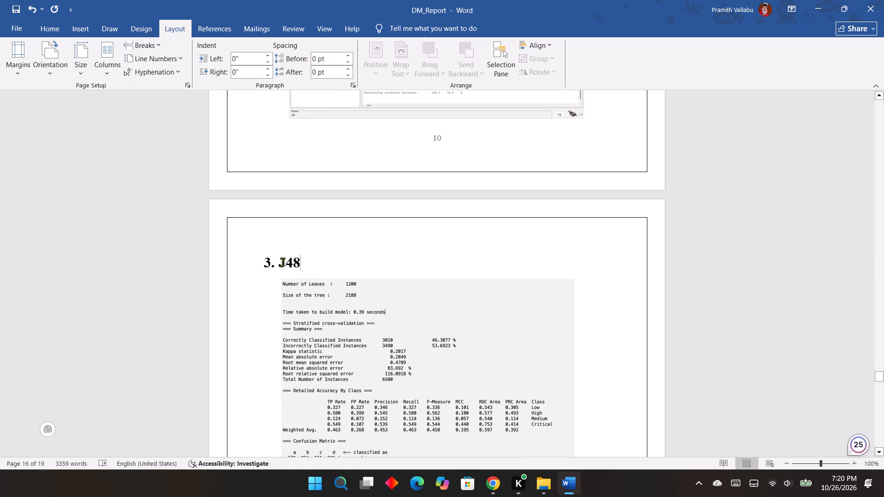
drag(282, 262, 258, 262)
click(340, 225)
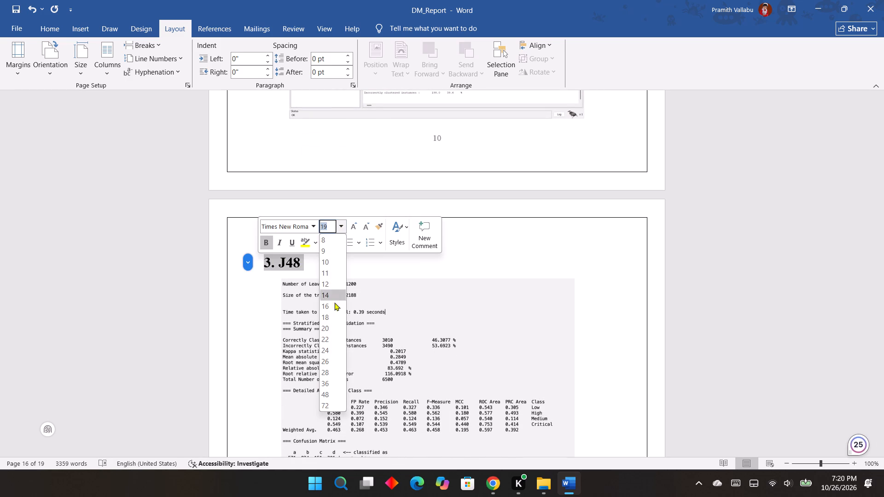
click(332, 305)
Set the "4. Naive Bayes" output heading to font size 16.
scroll(394, 295, down, 8)
drag(361, 288, 255, 288)
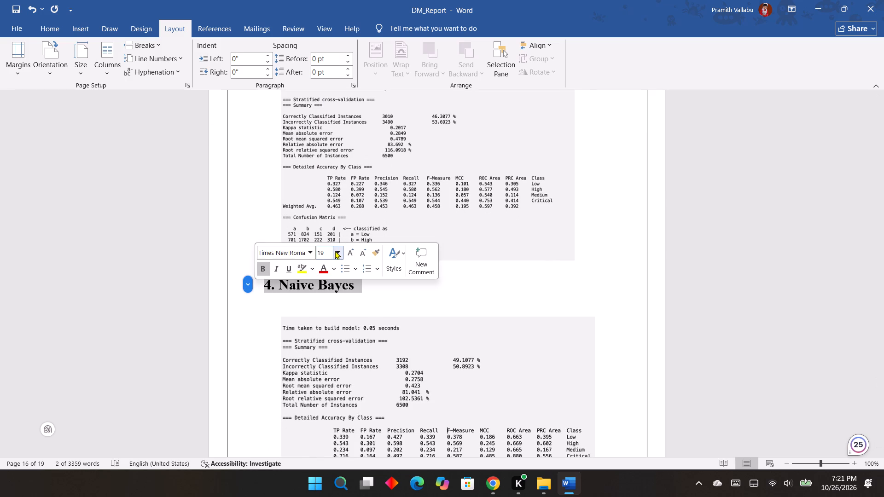
click(335, 251)
click(326, 328)
Set the "5. KNN" output heading to font size 16.
scroll(370, 302, down, 8)
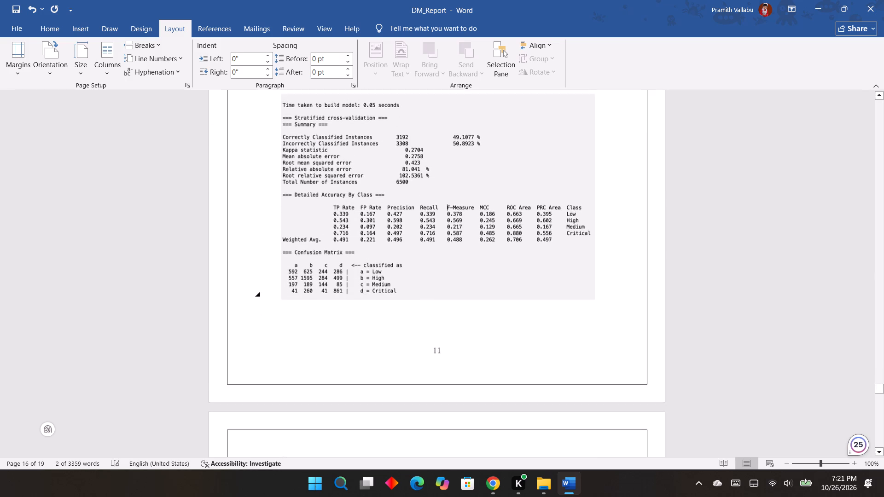
scroll(376, 299, down, 6)
click(309, 310)
drag(322, 306, 305, 307)
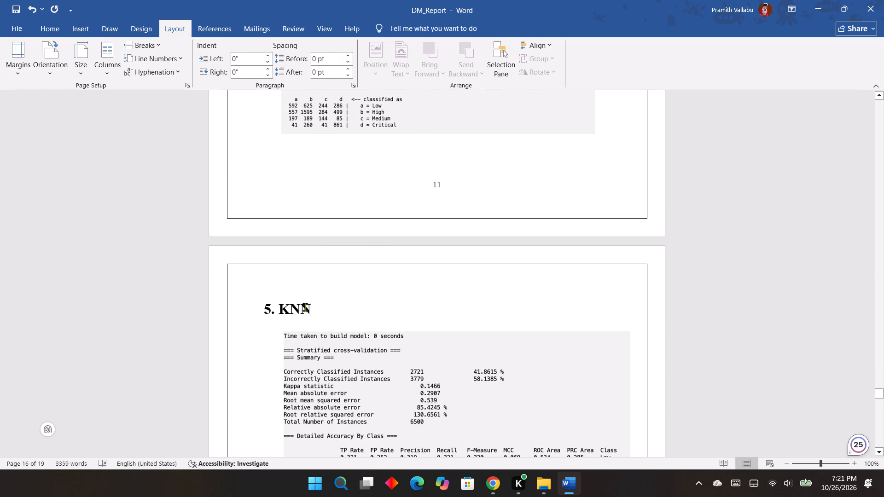
drag(305, 307, 266, 311)
right_drag(287, 308, 273, 311)
click(352, 275)
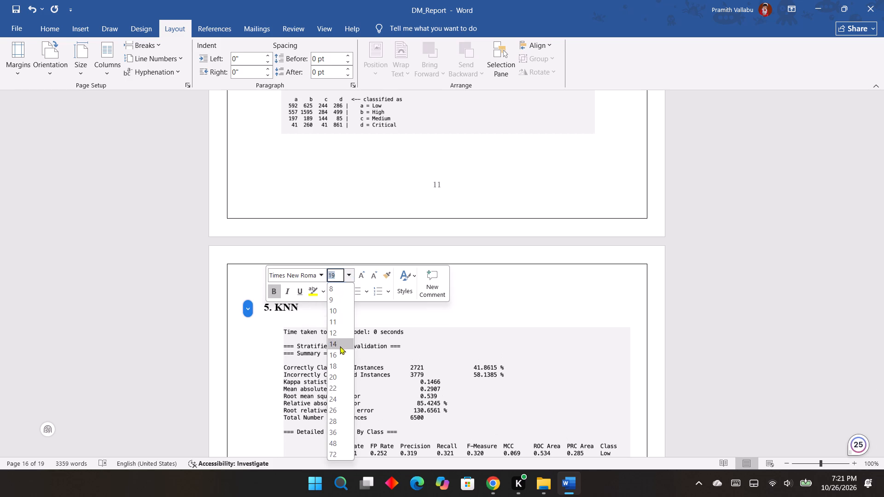
click(339, 355)
click(518, 301)
Check the Chapter-IV and CONCLUSION titles and delete the duplicate underlined "Conclusion" subheading below them.
scroll(523, 295, down, 12)
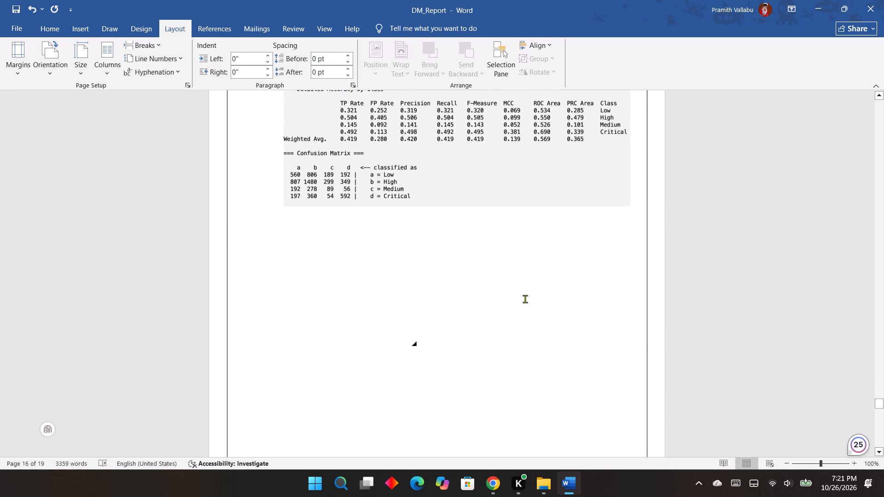
scroll(525, 299, down, 16)
drag(453, 187, 395, 194)
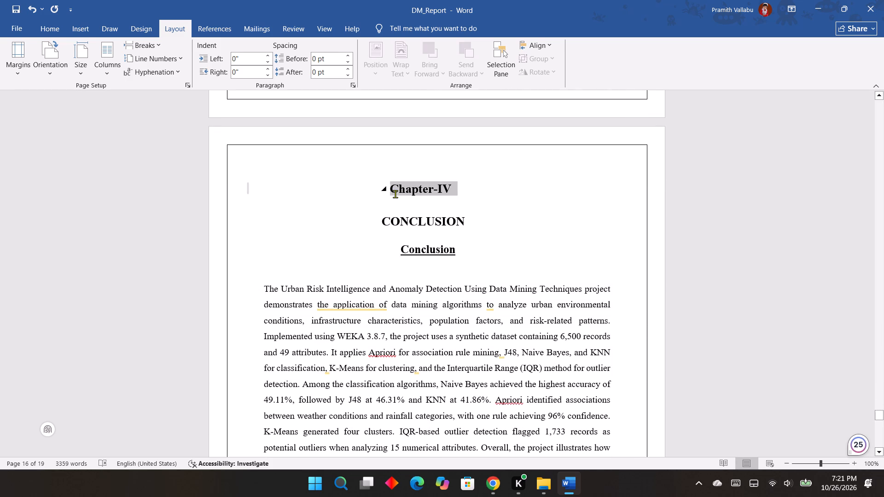
drag(395, 194, 394, 194)
drag(477, 221, 391, 221)
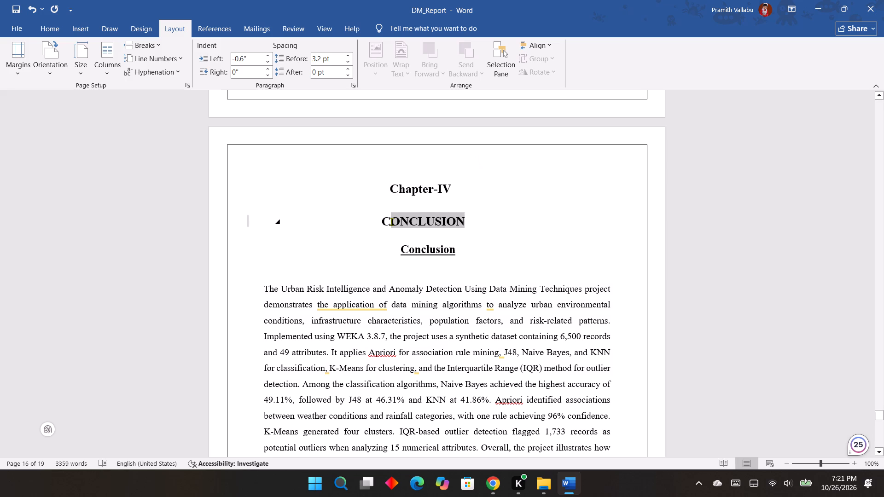
drag(391, 221, 384, 221)
scroll(470, 254, down, 2)
drag(462, 194, 400, 192)
key(BackSpace)
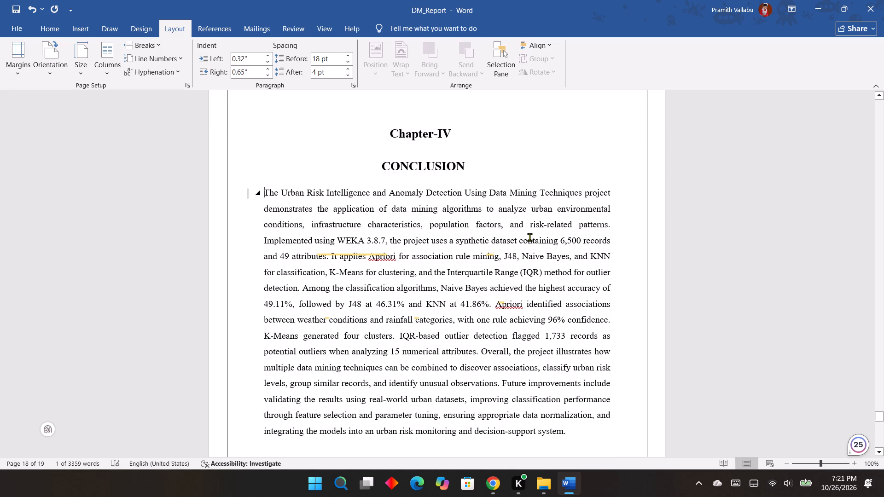
Check the conclusion paragraph's font size and set the "Real-Life Applications" heading to font size 16.
scroll(528, 237, down, 3)
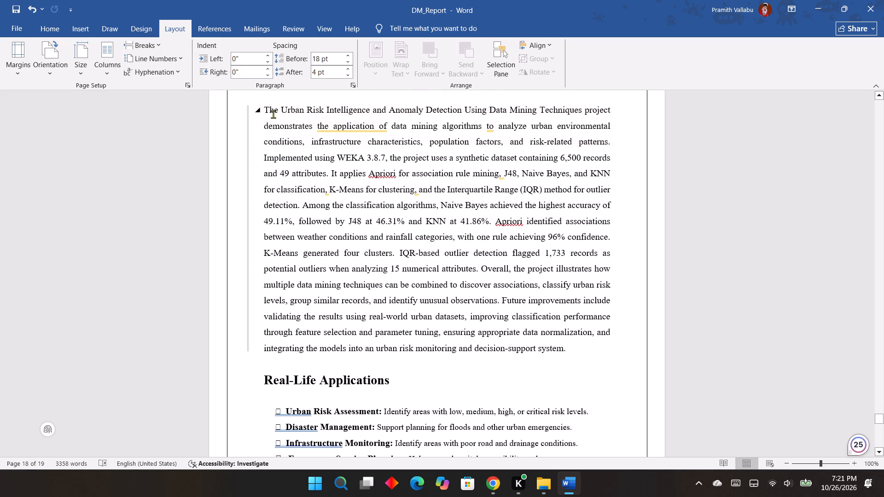
drag(264, 106, 580, 354)
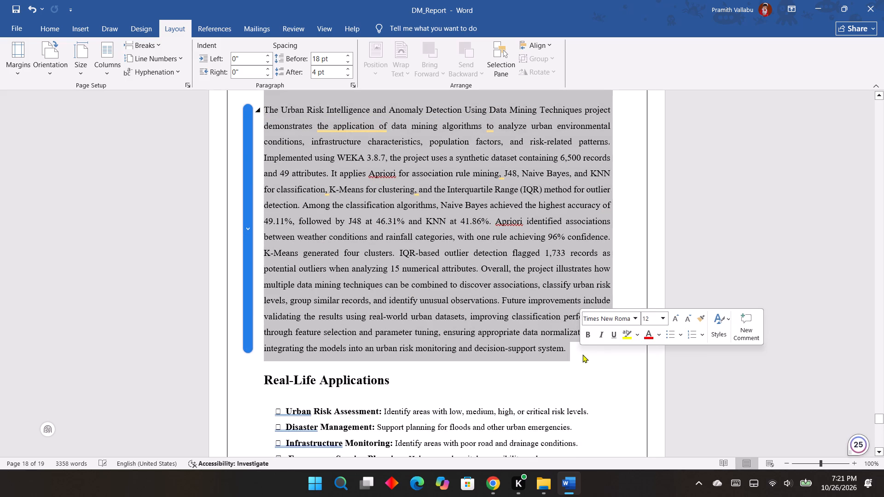
scroll(585, 361, down, 5)
drag(392, 244, 255, 234)
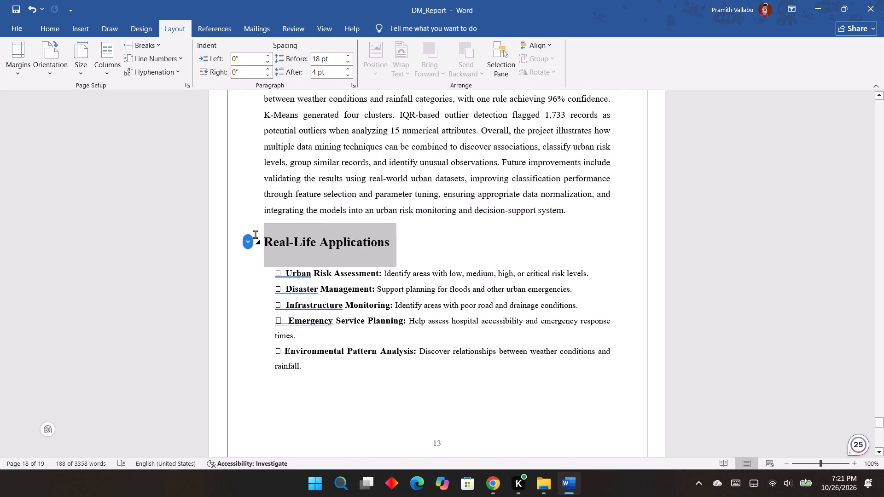
drag(255, 234, 254, 234)
click(339, 197)
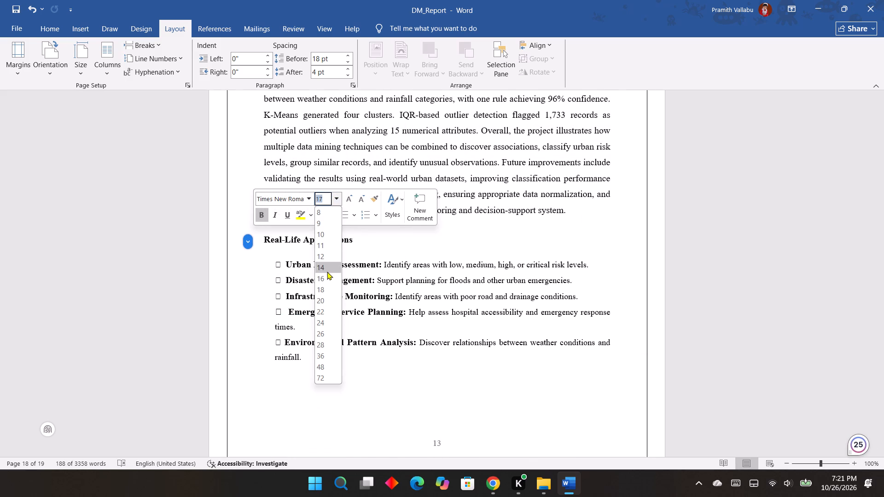
click(326, 275)
Set the bulleted list under the "Real-Life Applications" heading to font size 12.
drag(272, 271, 344, 367)
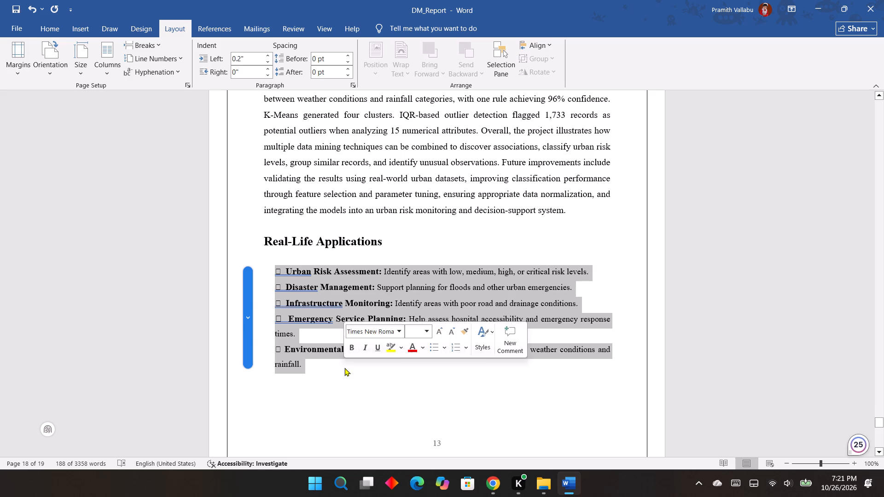
scroll(348, 380, down, 3)
right_click(353, 229)
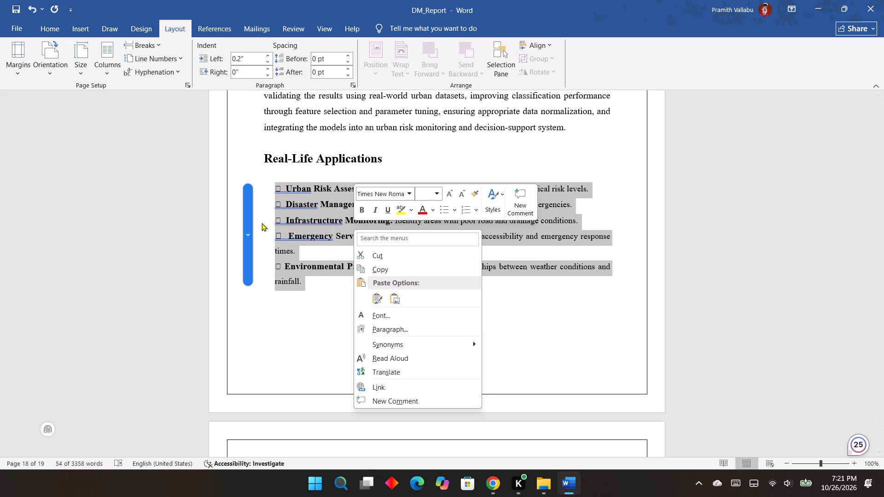
click(47, 29)
click(183, 52)
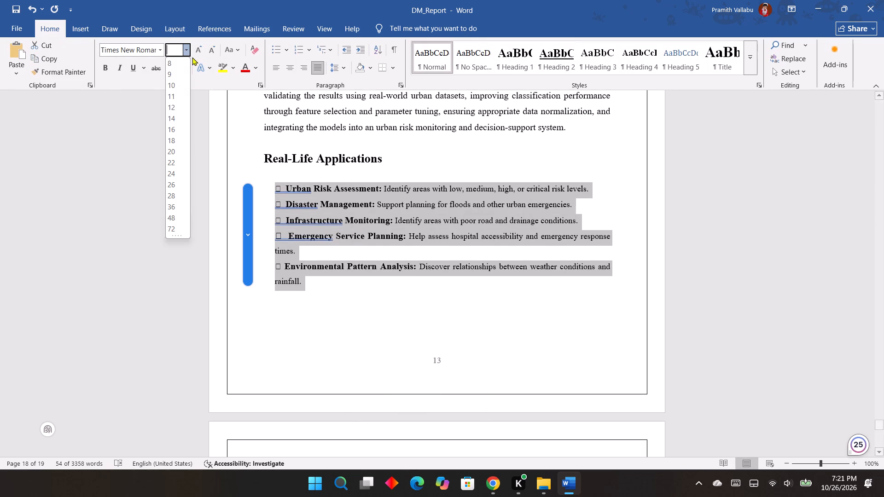
click(173, 104)
click(382, 355)
Check the font sizes of the Chapter-V and REFERENCES titles on the last page.
scroll(388, 327, down, 9)
drag(474, 236, 386, 228)
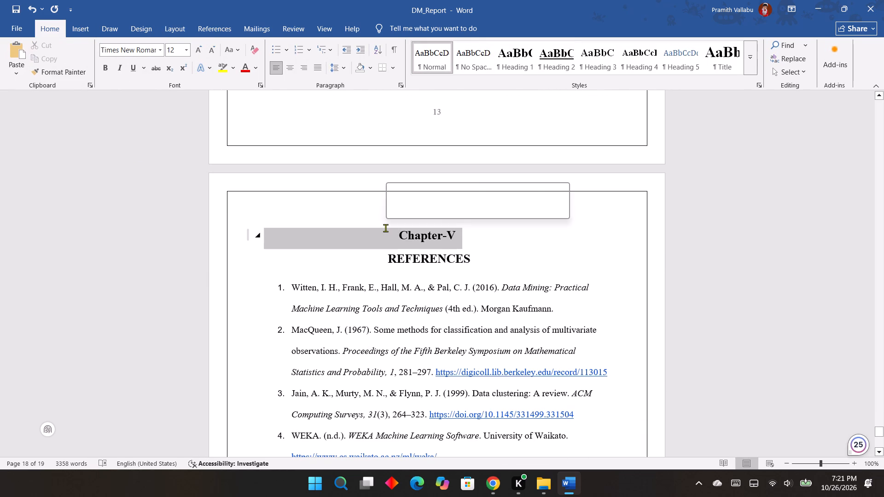
click(478, 246)
drag(488, 262, 393, 256)
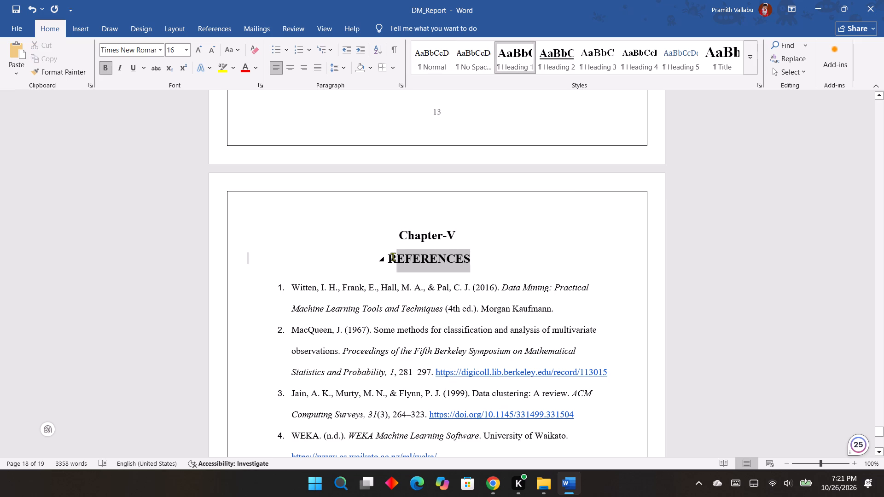
drag(393, 256, 390, 256)
scroll(390, 259, down, 5)
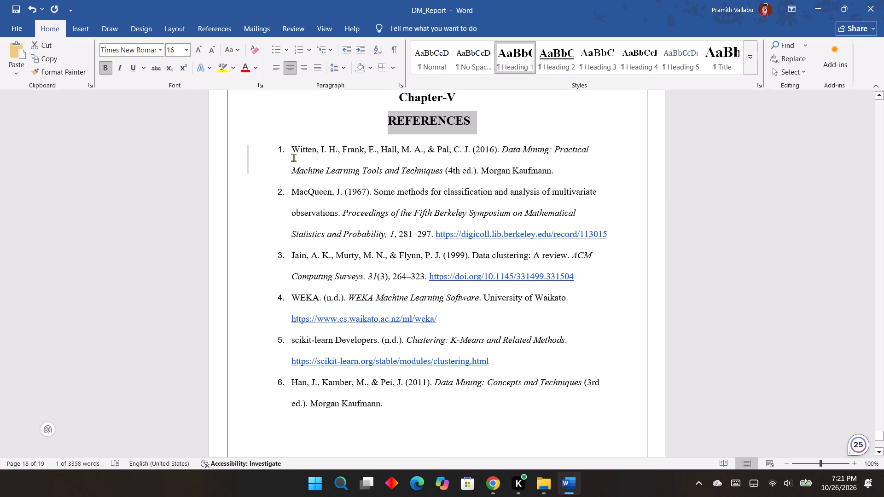
Set all six numbered entries in the REFERENCES list to font size 12.
drag(285, 148, 444, 400)
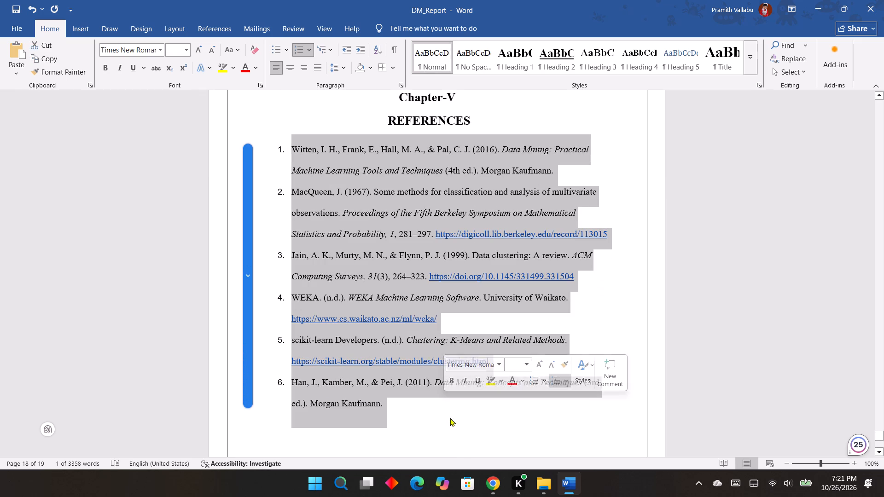
click(527, 364)
click(516, 231)
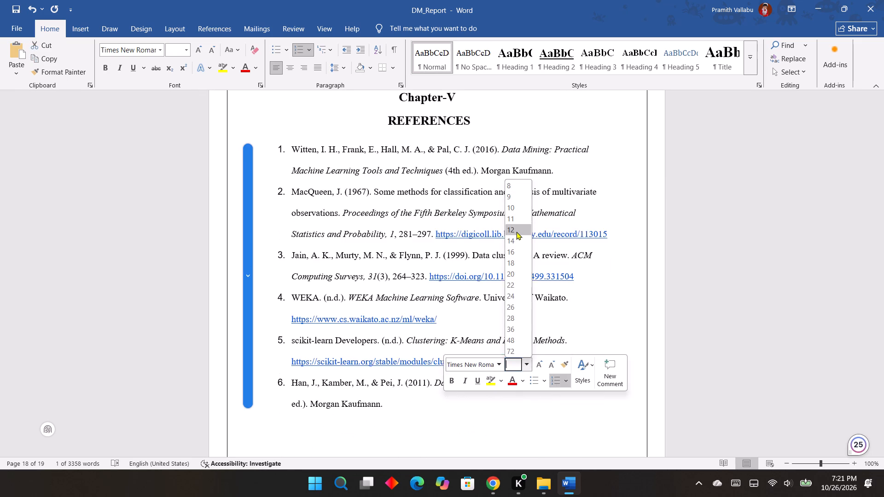
click(670, 257)
Justify the paragraph alignment of the six numbered entries in the REFERENCES list.
drag(293, 150, 398, 407)
click(323, 68)
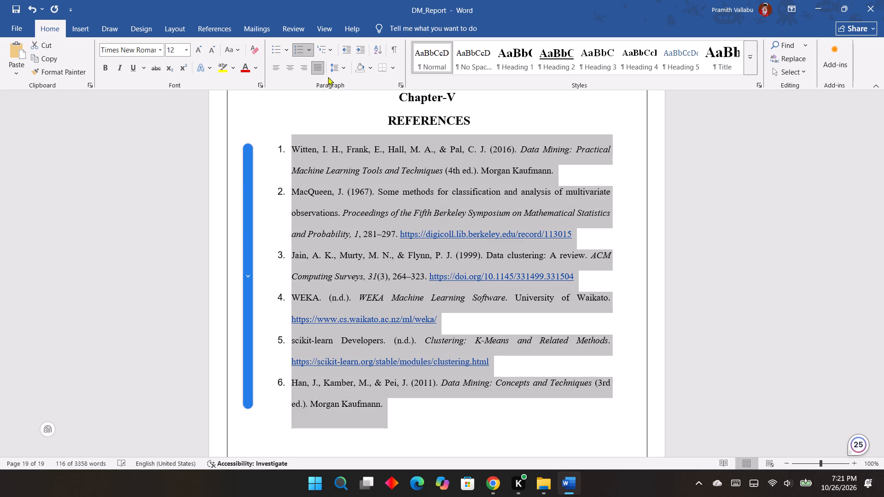
click(680, 284)
Review the layout of the whole report, checking the table of contents page numbers against the Outputs, Conclusion and References pages.
scroll(599, 304, down, 15)
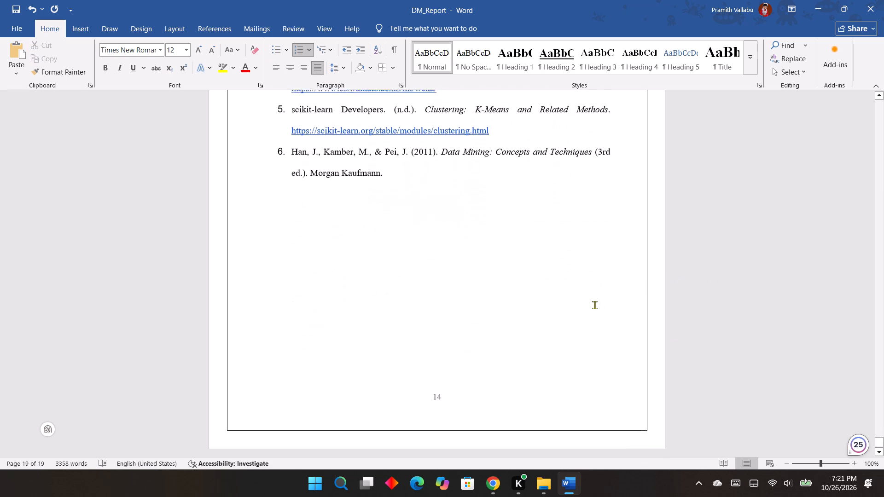
scroll(594, 305, down, 6)
scroll(594, 305, up, 20)
scroll(594, 305, up, 20)
scroll(594, 305, up, 3)
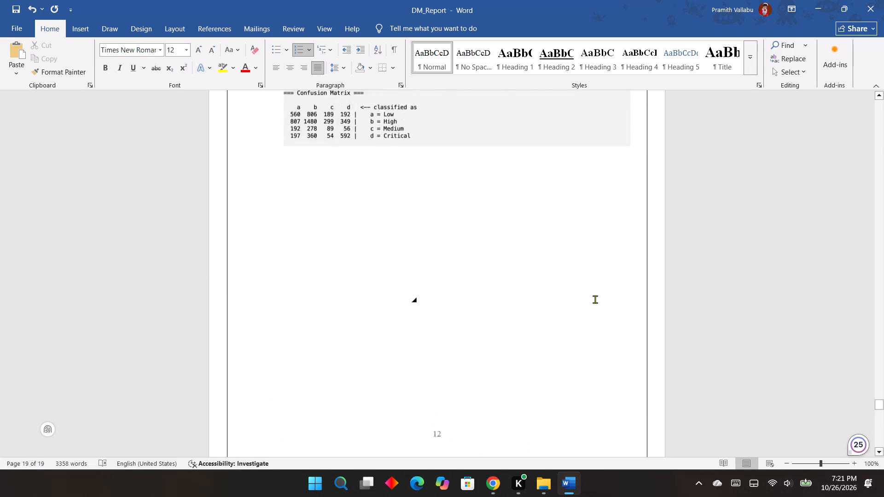
scroll(595, 299, up, 18)
ctrl+scroll(593, 297, up, 8)
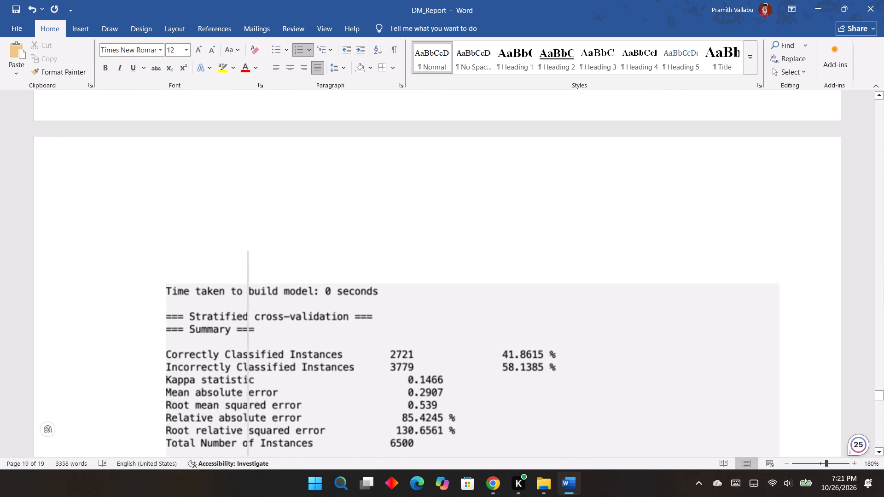
ctrl+scroll(593, 296, down, 14)
scroll(616, 307, up, 9)
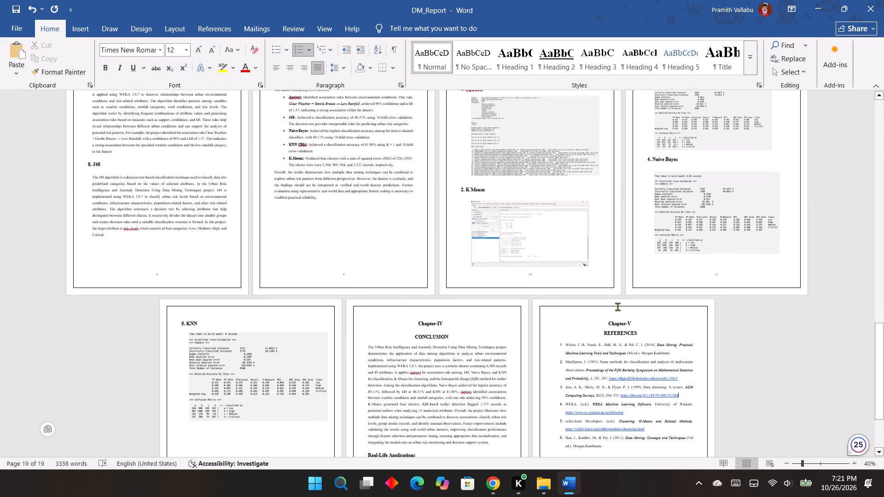
scroll(617, 306, up, 20)
scroll(617, 306, up, 20)
scroll(617, 306, up, 2)
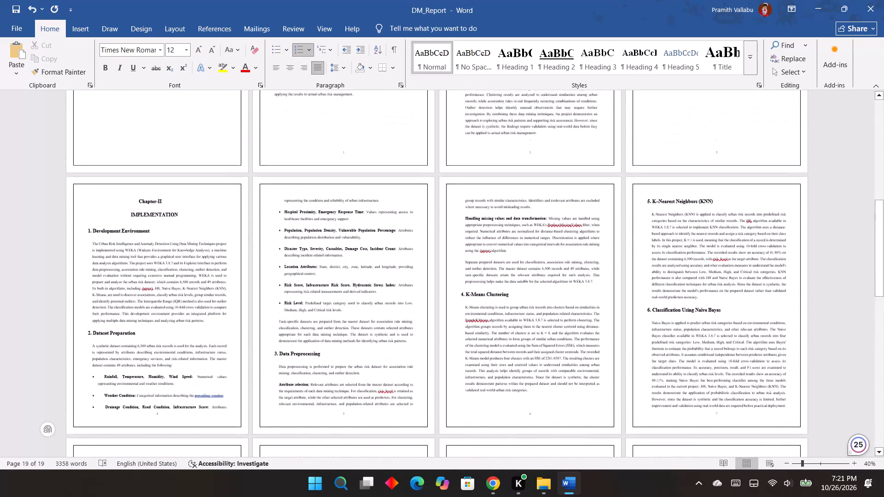
scroll(636, 311, up, 9)
ctrl+scroll(115, 158, up, 4)
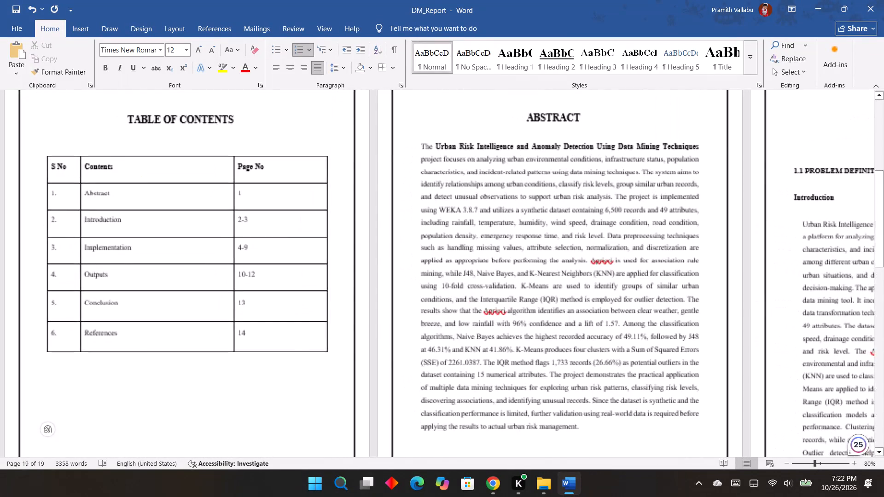
ctrl+scroll(197, 269, up, 2)
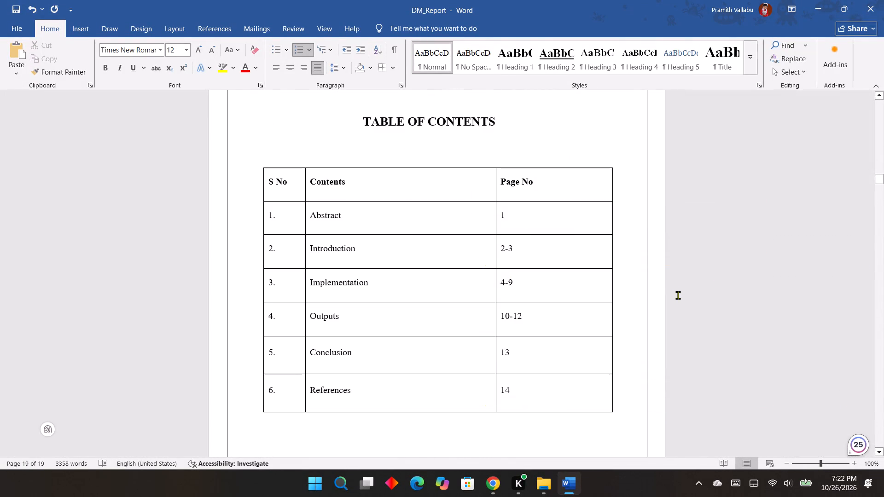
ctrl+scroll(676, 295, down, 2)
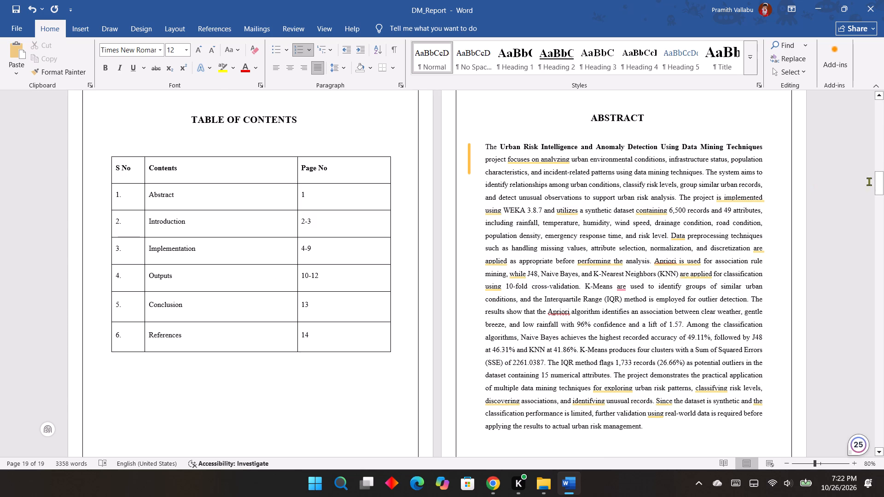
drag(877, 181, 883, 181)
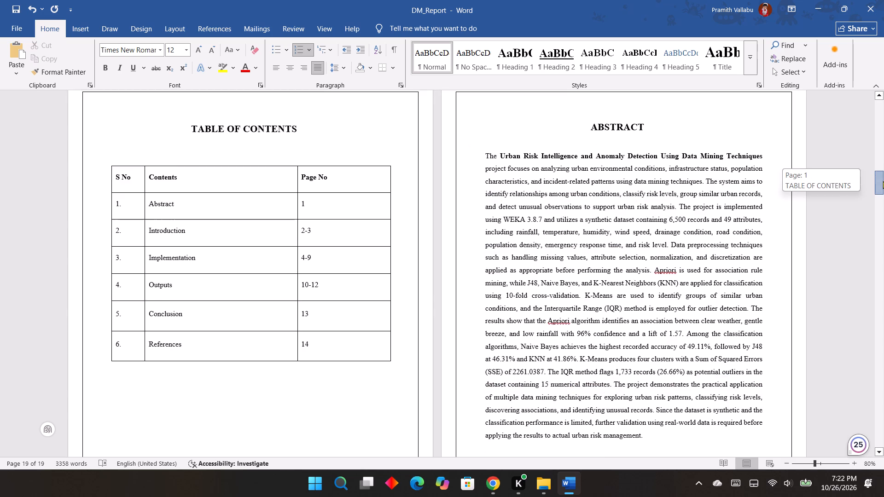
drag(883, 181, 883, 357)
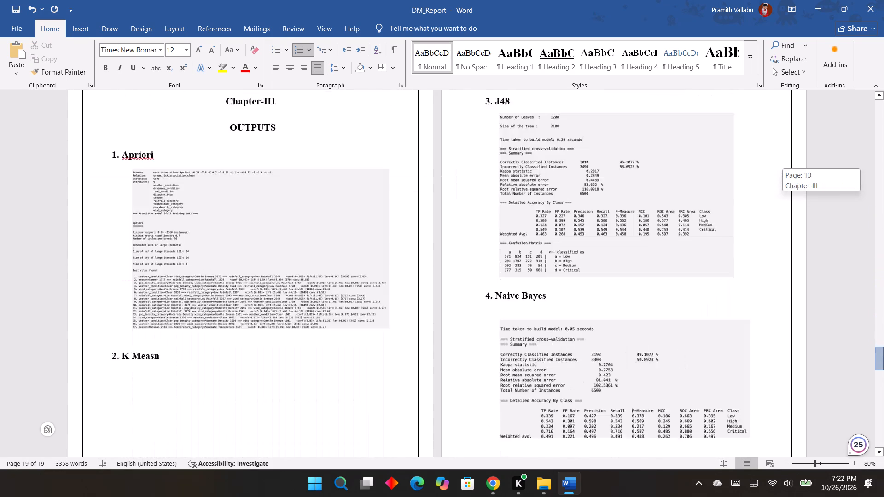
drag(883, 357, 883, 409)
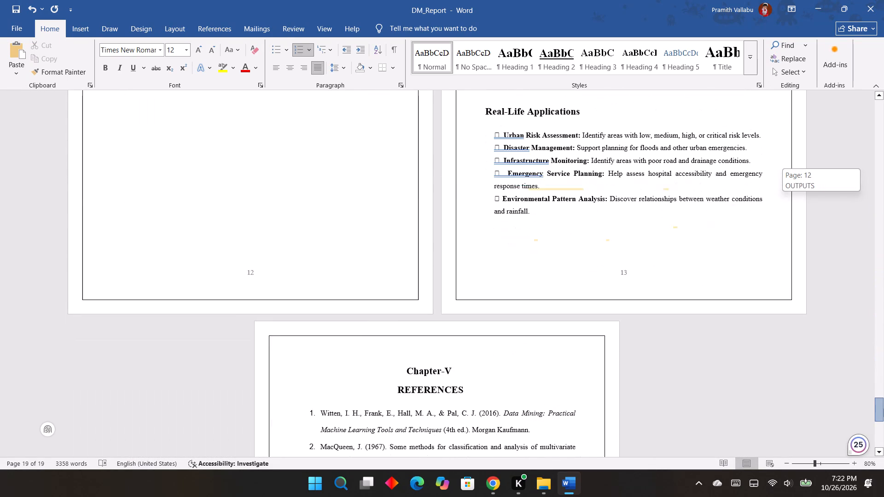
drag(883, 409, 883, 473)
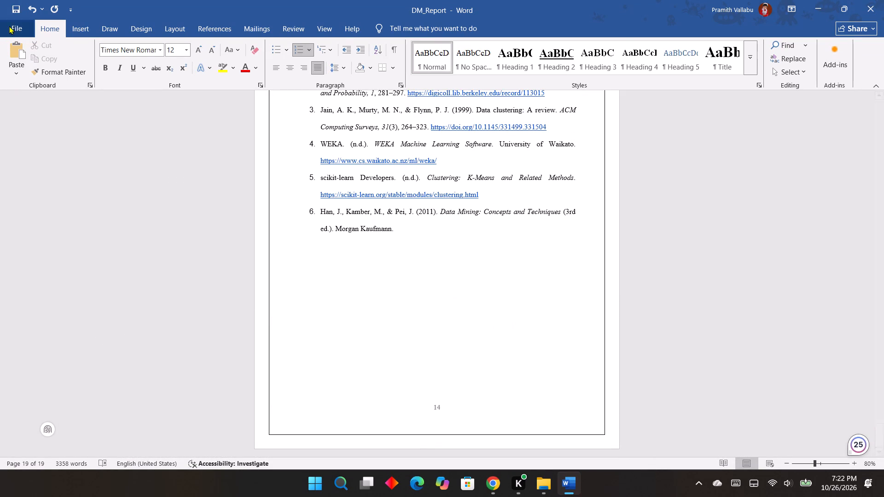
Save the DM_Report document.
triple_click(16, 9)
triple_click(16, 9)
triple_click(16, 9)
double_click(16, 9)
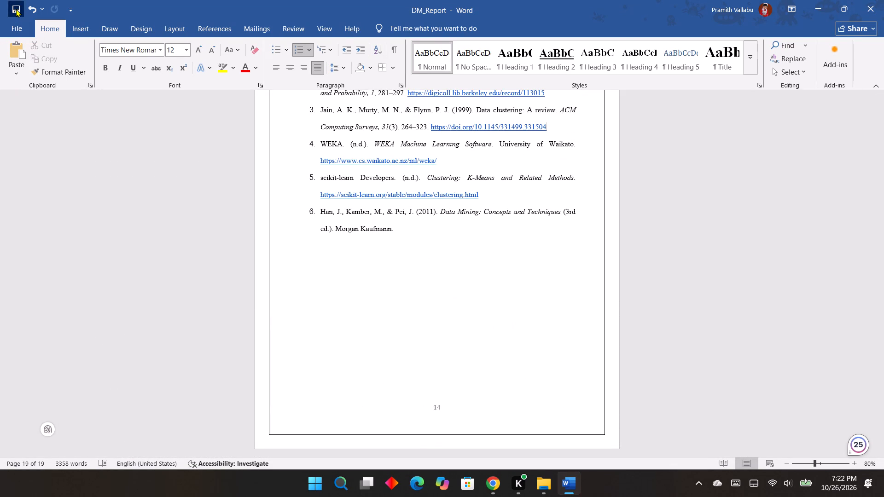
Start exporting the report as a PDF and choose the Desktop as the destination folder.
click(16, 30)
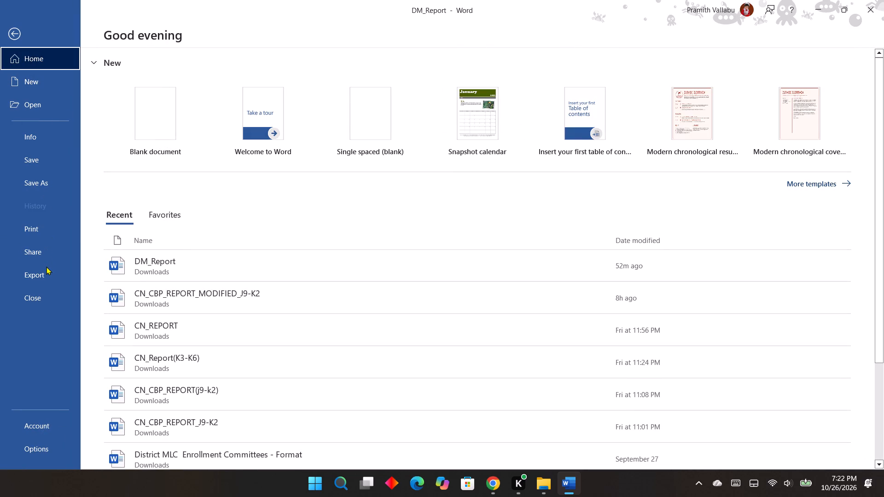
click(46, 270)
click(320, 161)
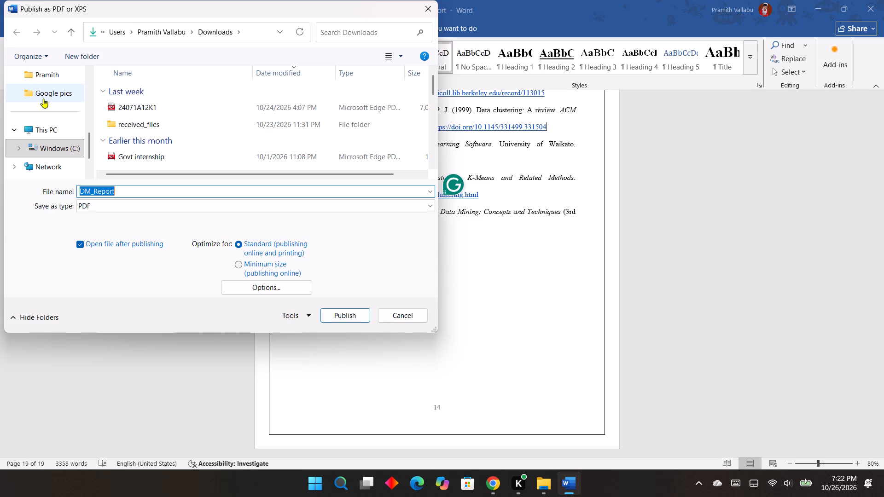
scroll(25, 120, up, 2)
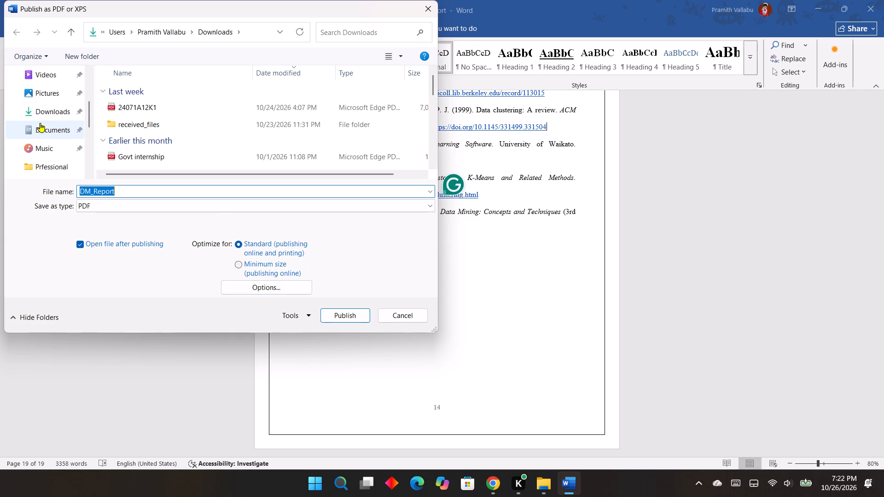
scroll(42, 125, up, 2)
triple_click(45, 146)
triple_click(45, 146)
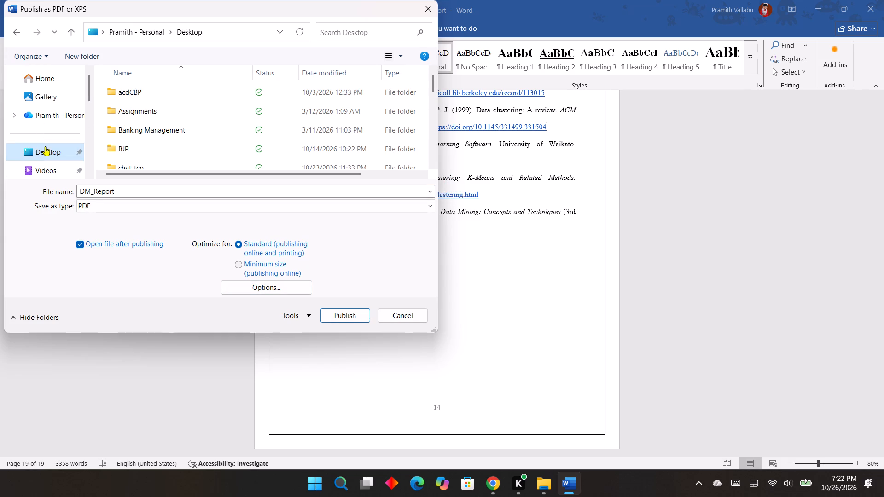
click(45, 146)
Extend the PDF's file name to begin with "DM_Report_".
click(121, 185)
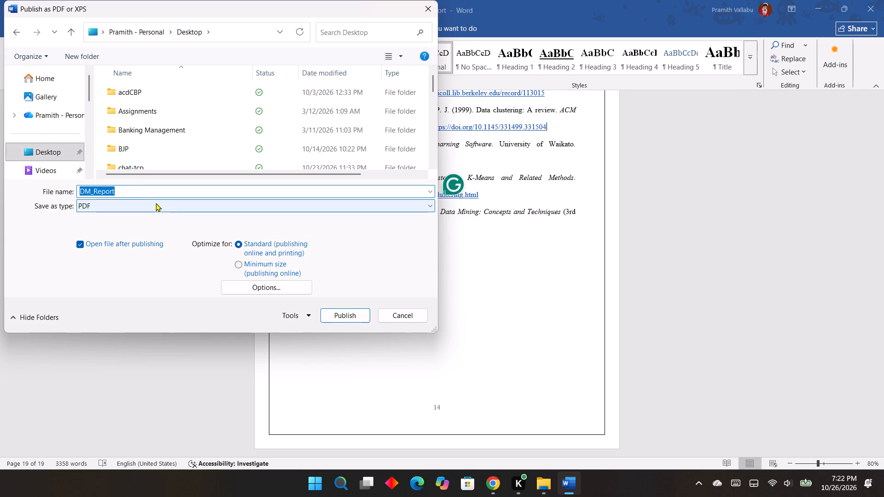
key(Right)
key(shift+underscore)
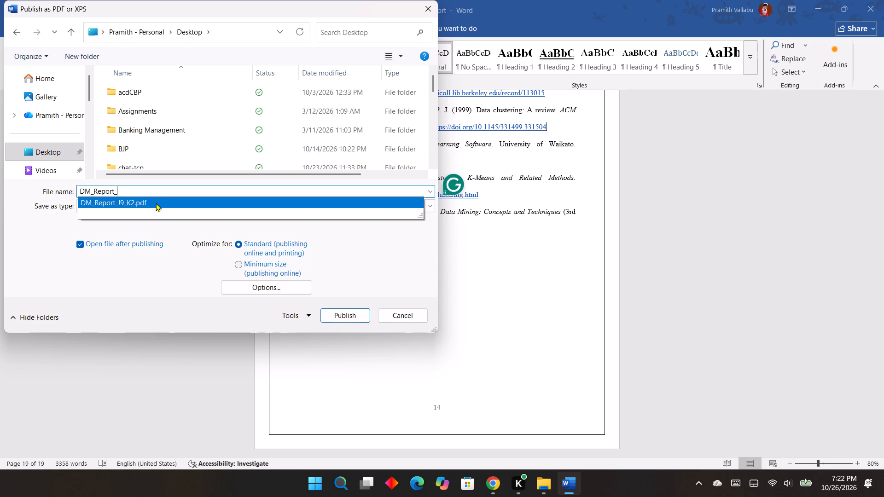
Publish the report to the Desktop as a PDF named DM_Report_.
key(Return)
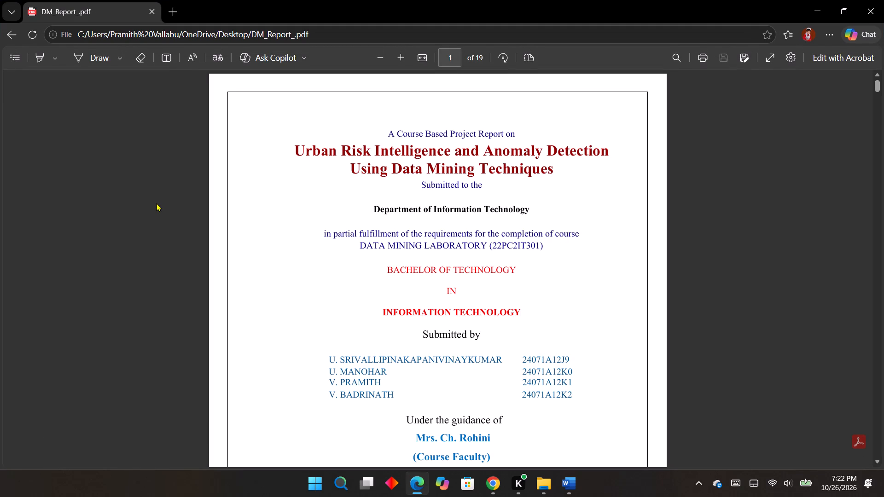
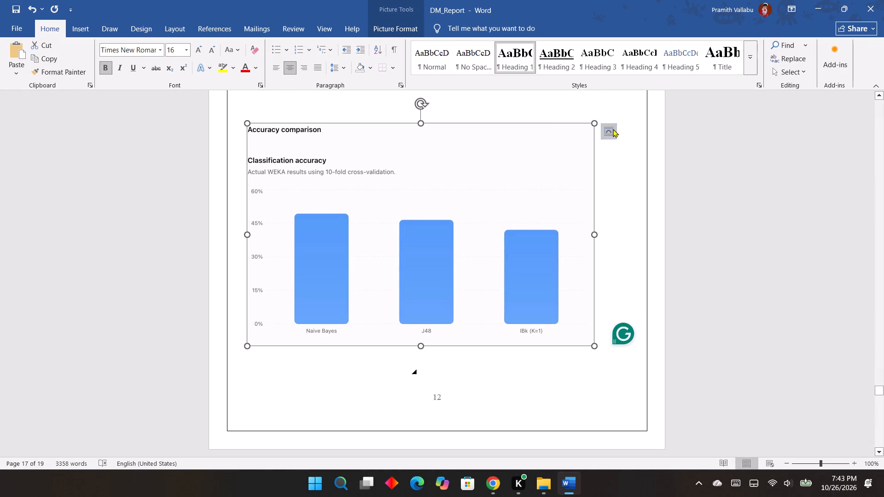
Set the text wrapping of the accuracy comparison chart picture to In Front of Text.
click(611, 129)
click(695, 242)
Shrink the accuracy comparison chart proportionally to about the width of the KNN output image and place it centred just below that image.
drag(596, 346, 594, 345)
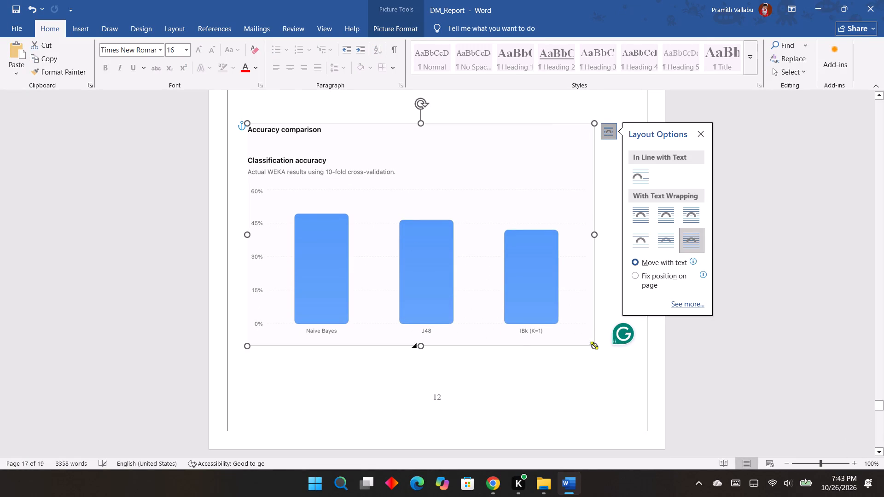
drag(594, 345, 538, 296)
drag(389, 160, 448, 153)
scroll(453, 153, up, 3)
drag(473, 282, 454, 274)
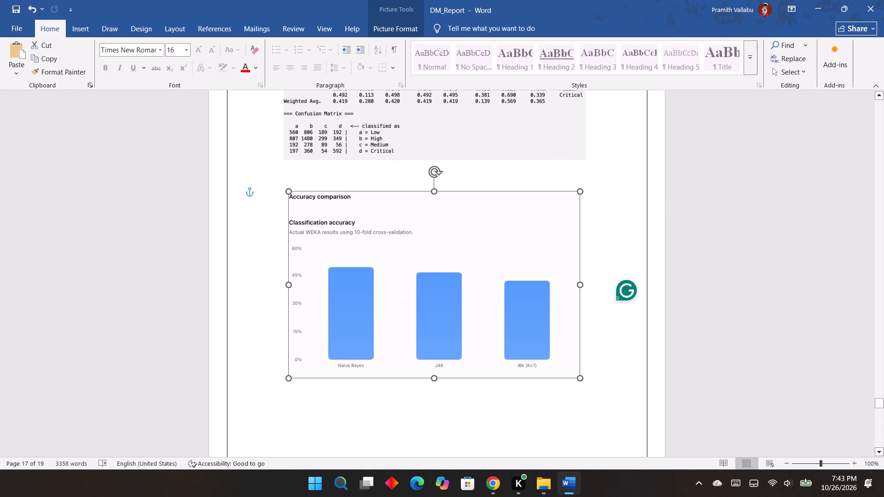
drag(454, 274, 455, 260)
scroll(456, 260, up, 7)
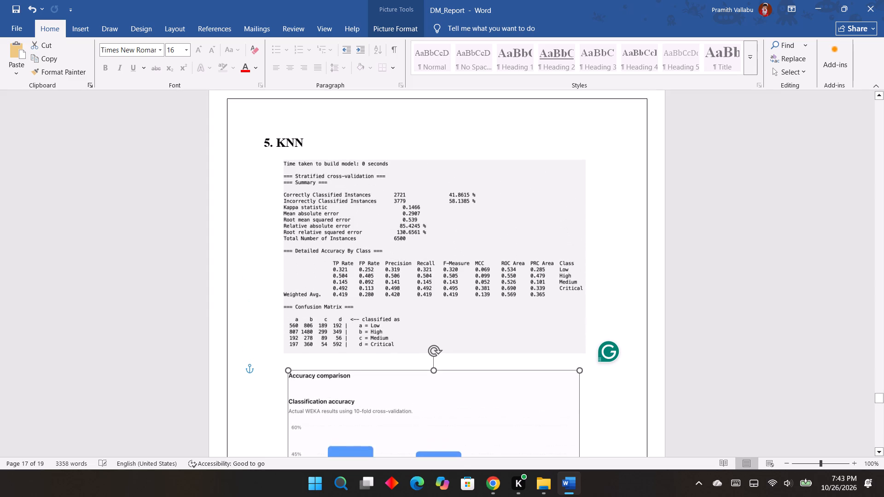
Review the Outputs chapter pages from the Apriori result through the KNN result and the accuracy comparison chart.
scroll(457, 260, up, 19)
scroll(495, 273, up, 7)
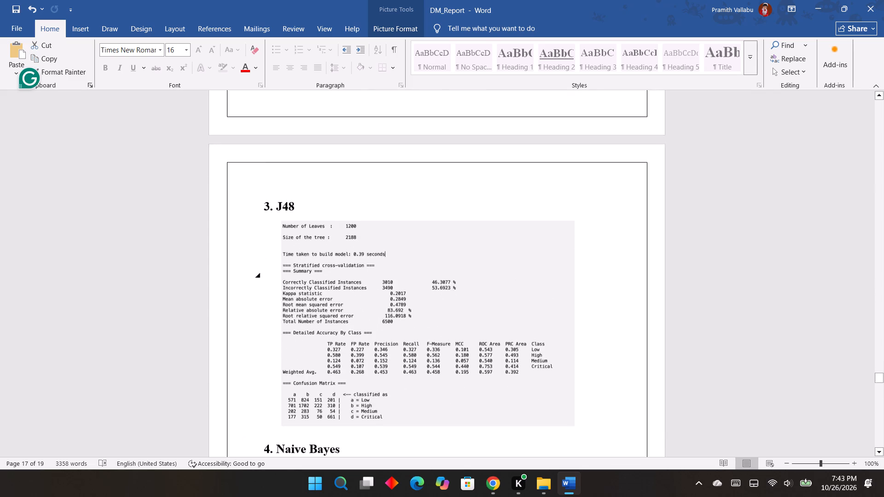
scroll(502, 278, up, 16)
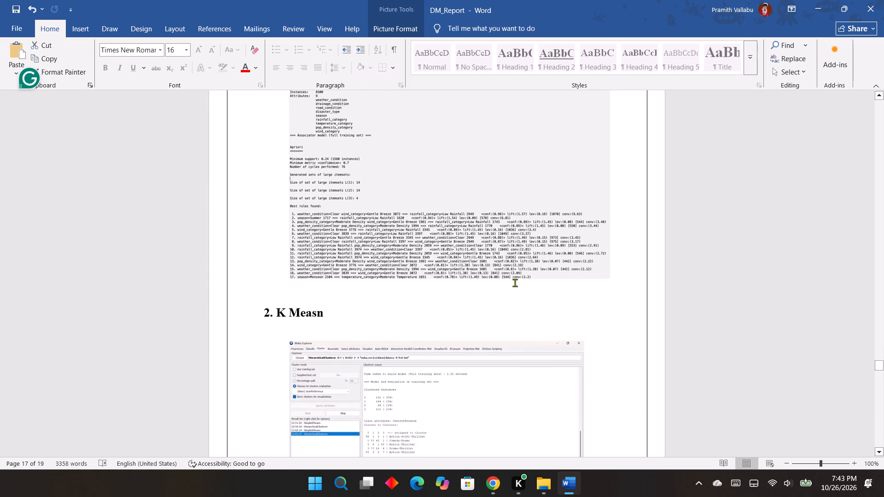
scroll(515, 283, up, 6)
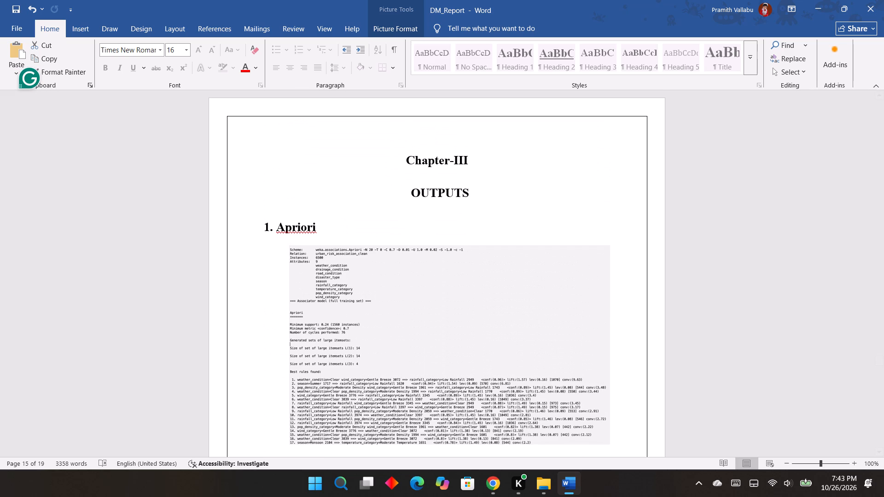
scroll(517, 283, down, 15)
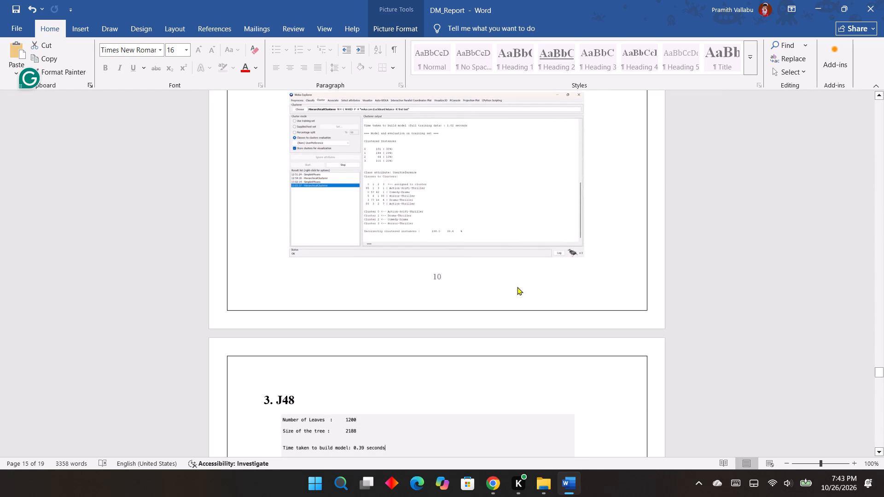
click(550, 469)
click(544, 477)
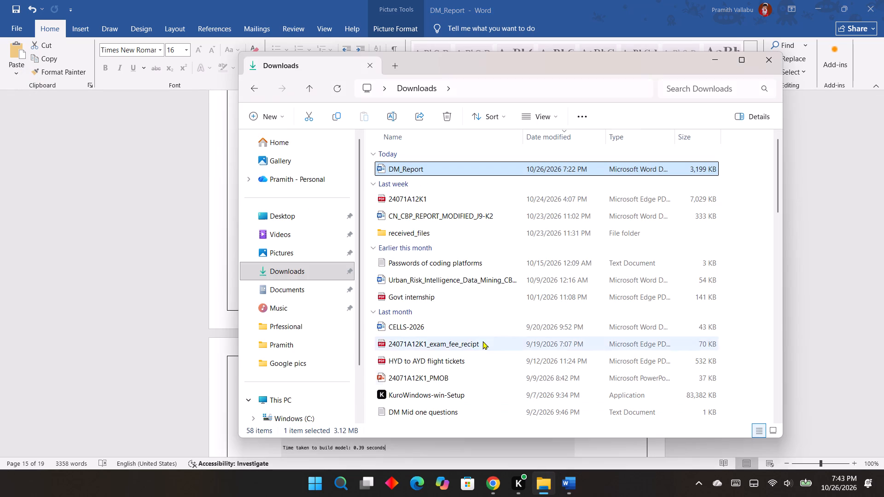
double_click(806, 202)
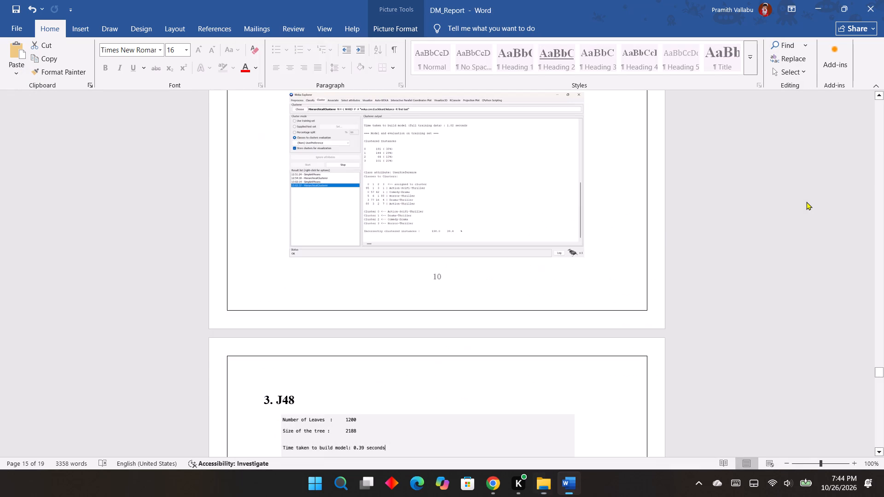
scroll(693, 321, up, 11)
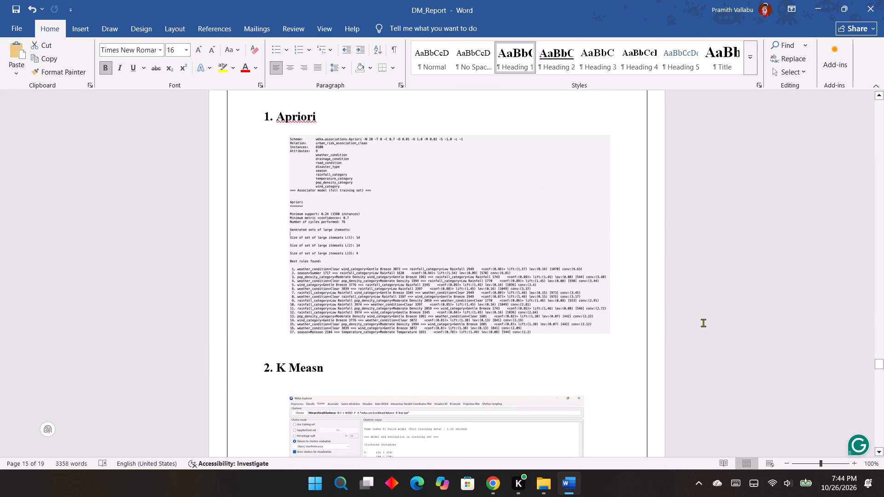
scroll(706, 324, up, 1)
scroll(708, 327, down, 17)
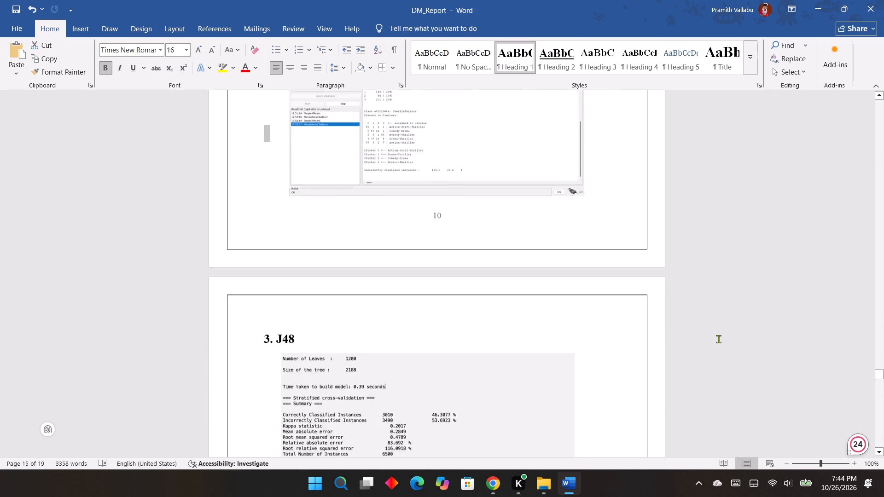
scroll(718, 339, down, 18)
scroll(718, 341, down, 8)
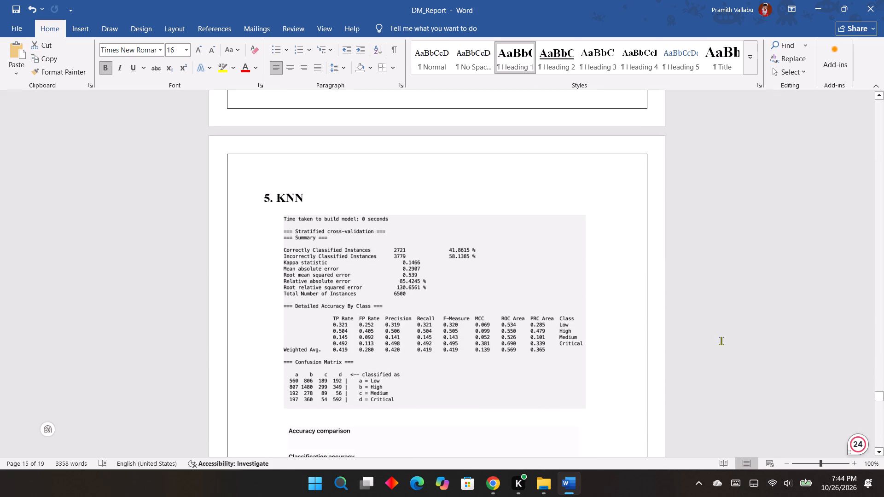
scroll(721, 341, down, 19)
scroll(726, 339, down, 4)
scroll(728, 339, up, 8)
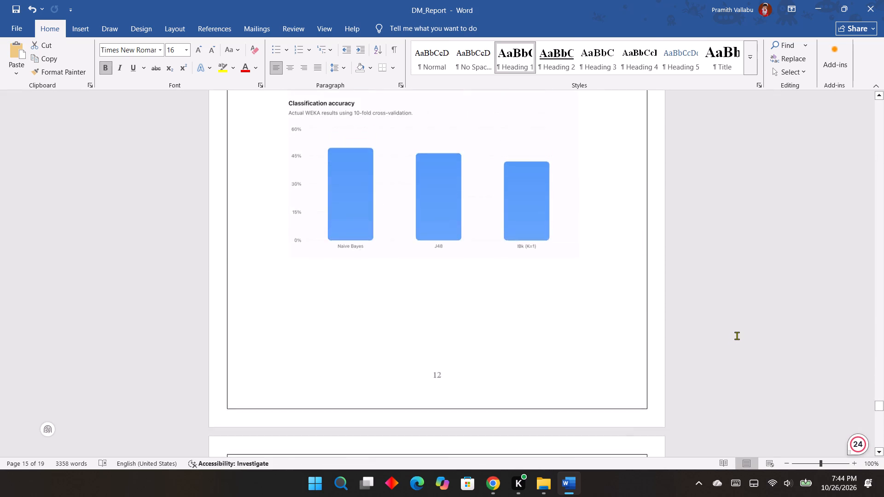
Move the accuracy comparison chart slightly down and to the right, leaving more space below the KNN output image.
scroll(737, 335, up, 8)
drag(438, 348, 442, 374)
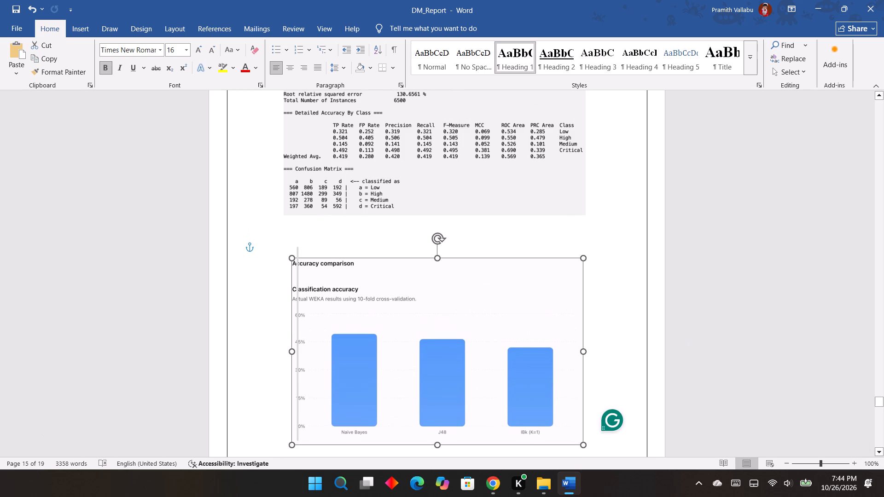
drag(442, 374, 441, 376)
Insert blank lines between the KNN output image and the accuracy comparison chart to push the chart onto the following page.
scroll(438, 370, up, 7)
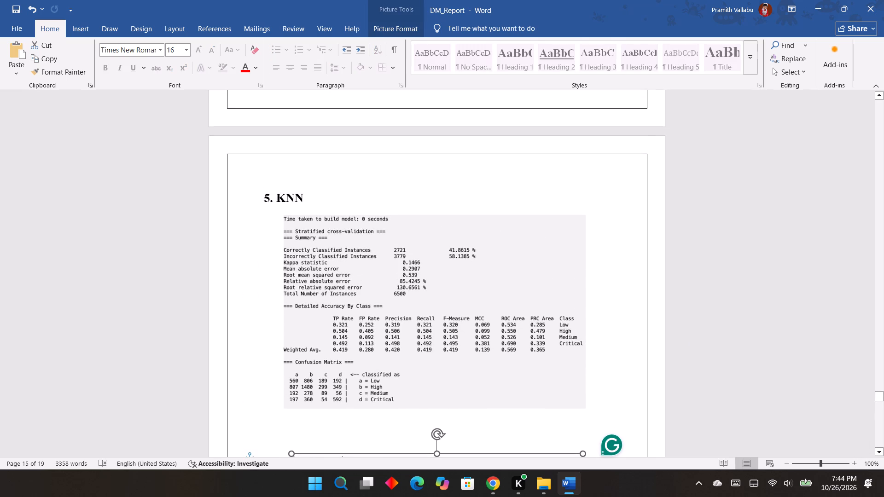
scroll(439, 370, down, 20)
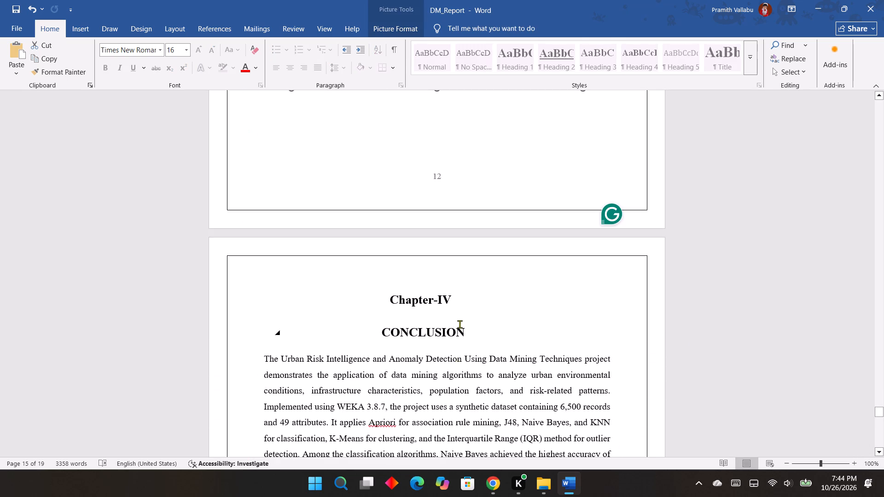
scroll(451, 279, up, 9)
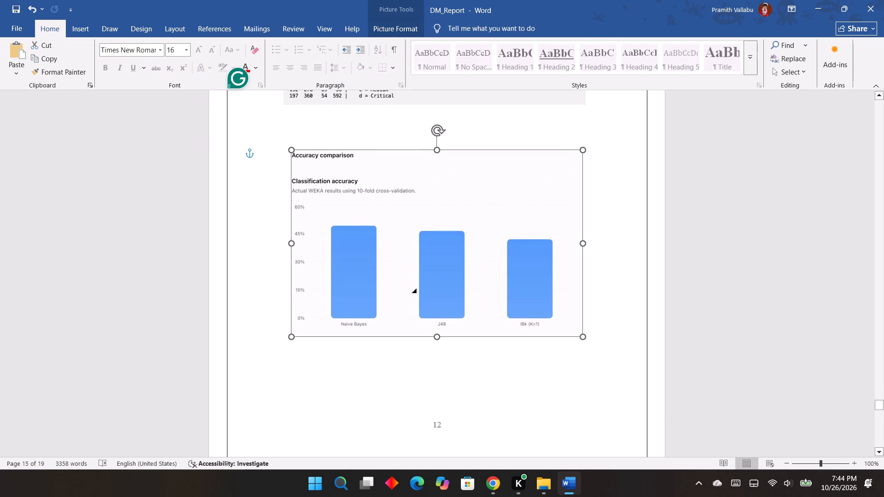
scroll(470, 288, down, 10)
click(411, 256)
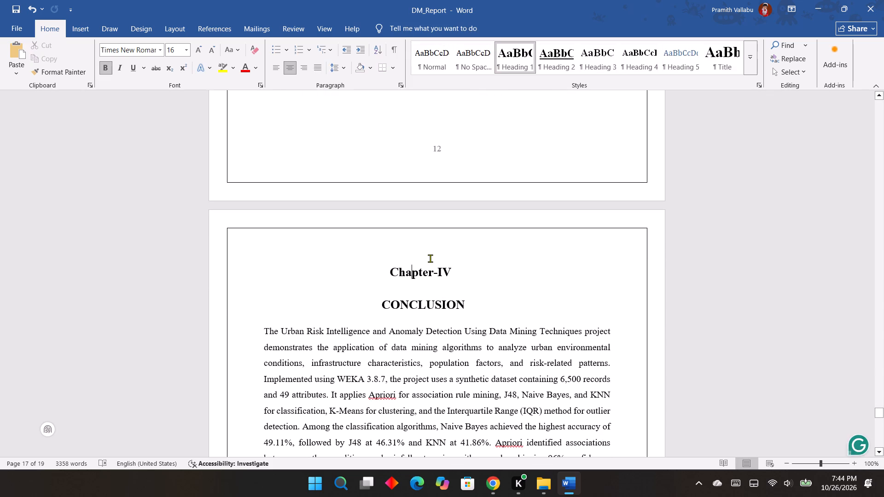
scroll(451, 260, up, 11)
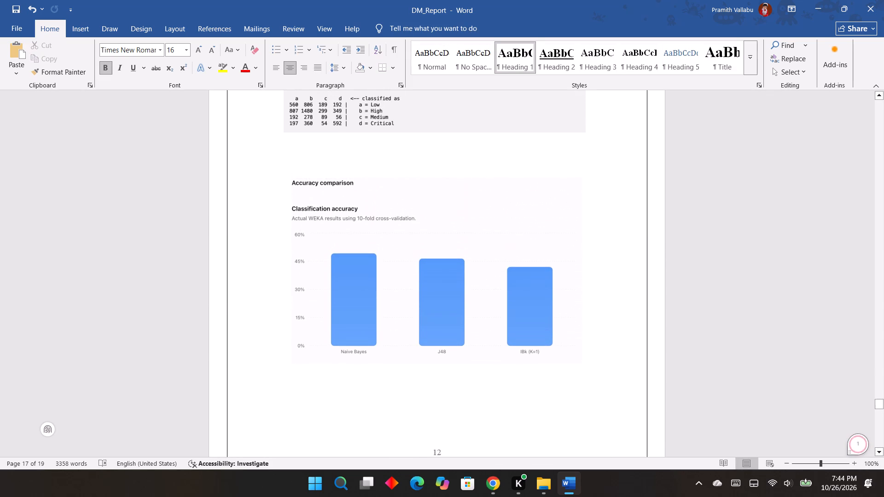
click(281, 167)
key(Return)
key(Return)
key(Return)
key(Return)
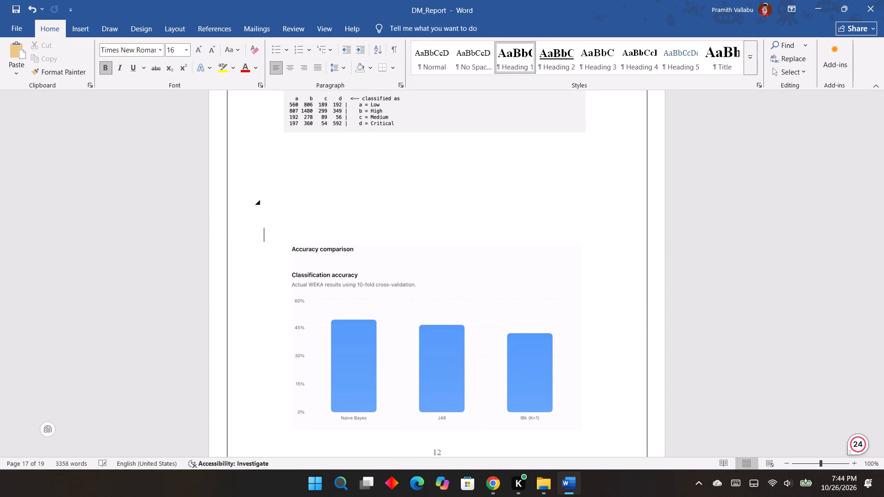
key(Return)
key(Return)
key(Return)
key(Return)
key(Return)
key(Return)
key(Return)
key(Return)
key(Return)
key(Return)
key(Return)
key(Return)
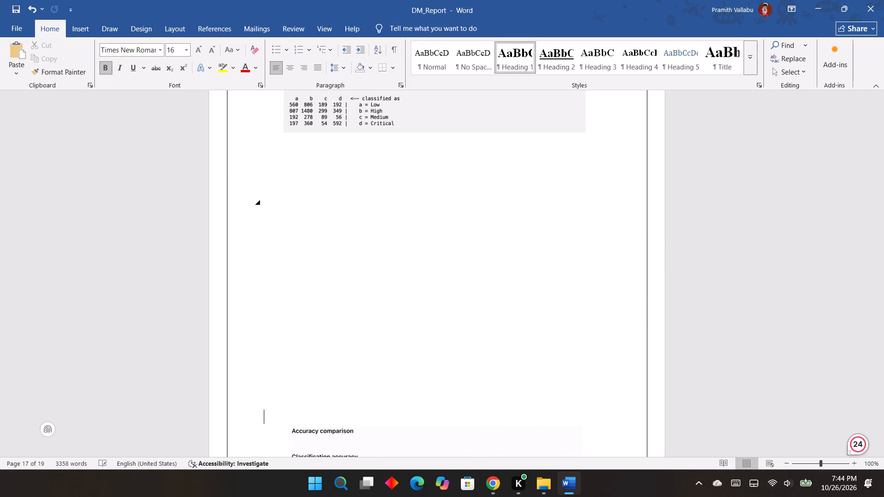
scroll(423, 189, down, 6)
scroll(450, 224, down, 2)
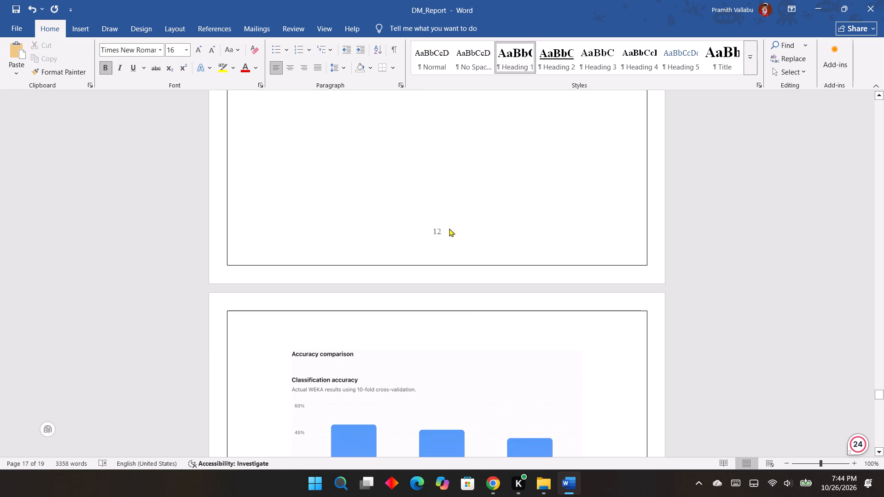
scroll(474, 332, down, 4)
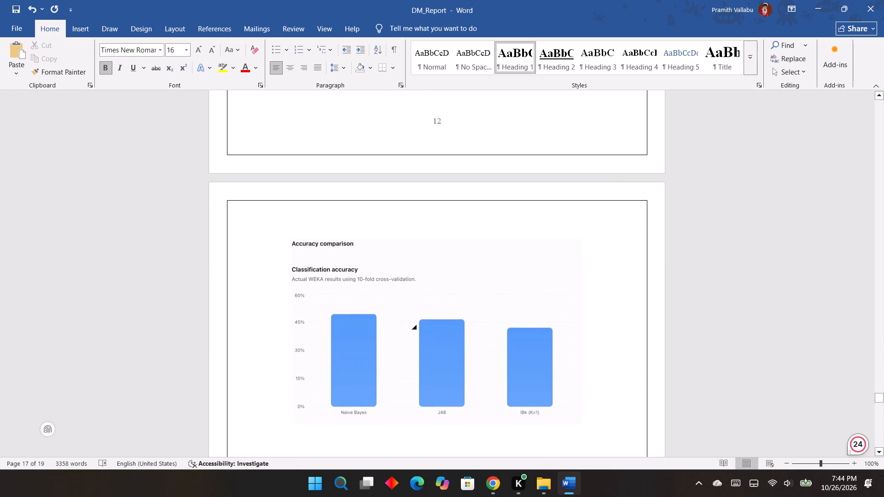
Insert blank lines above the Chapter-IV heading to push the Conclusion chapter off the accuracy comparison chart's page.
scroll(484, 323, down, 3)
click(434, 397)
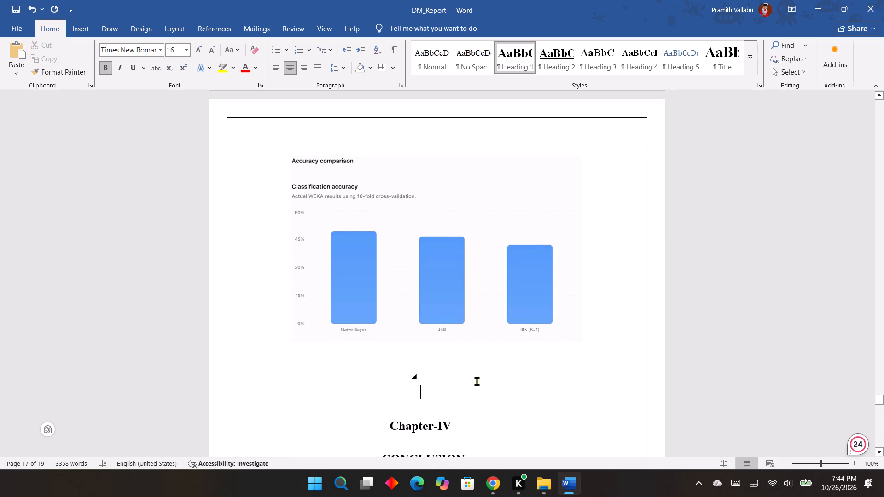
key(Return)
key(Return)
key(Return)
key(Return)
key(Return)
key(Return)
key(Return)
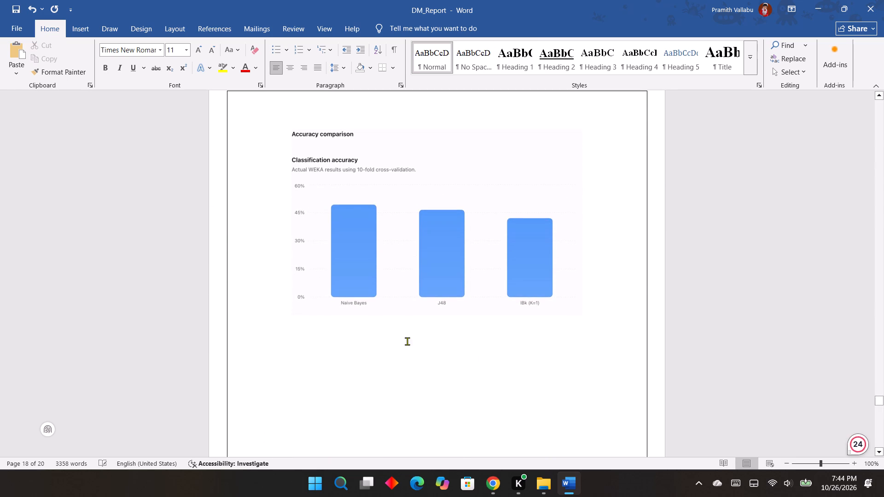
click(338, 358)
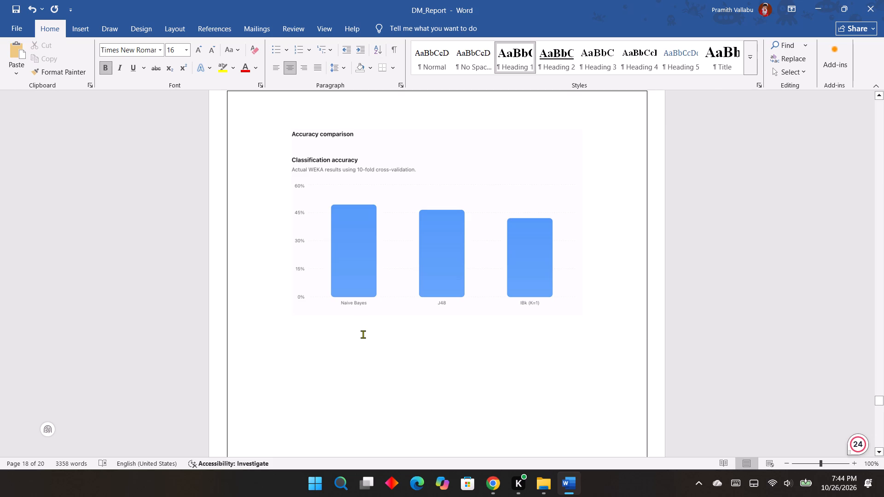
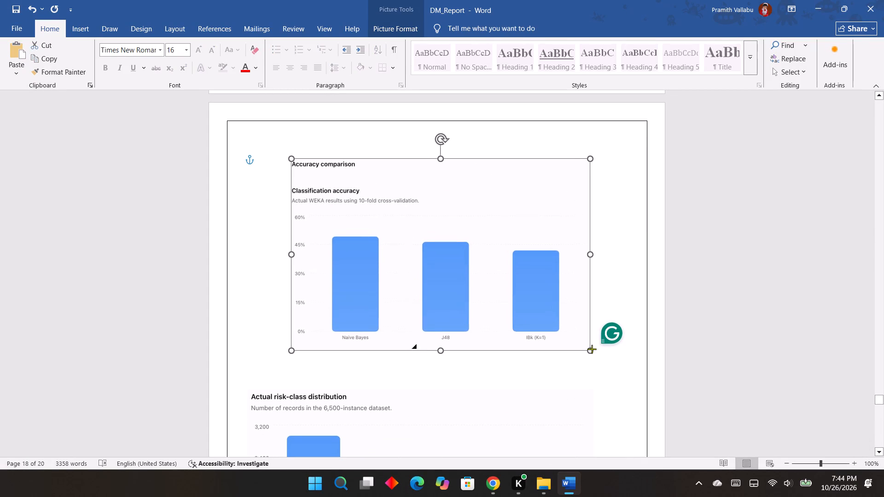
Enlarge the accuracy comparison chart slightly and recentre it horizontally within the page border.
drag(592, 349, 605, 359)
drag(504, 299, 496, 296)
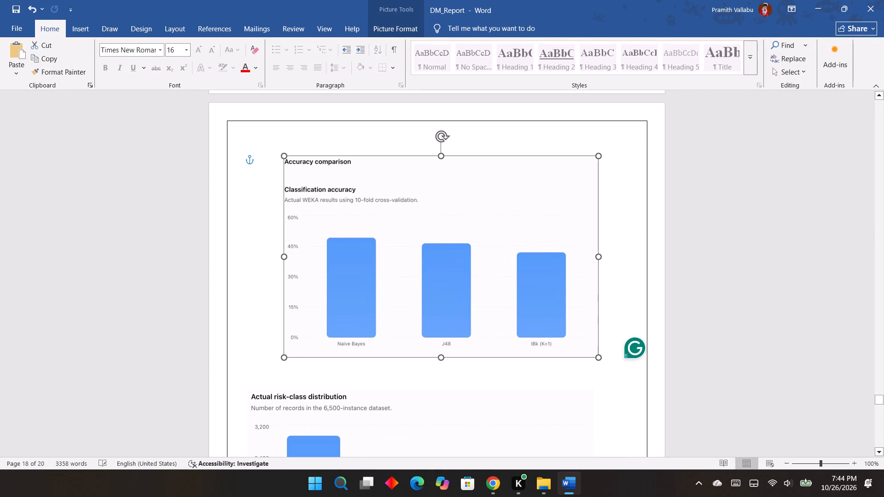
drag(496, 296, 498, 296)
Set the Actual risk-class distribution chart to float in front of the text and shift it slightly to the right.
scroll(499, 322, down, 6)
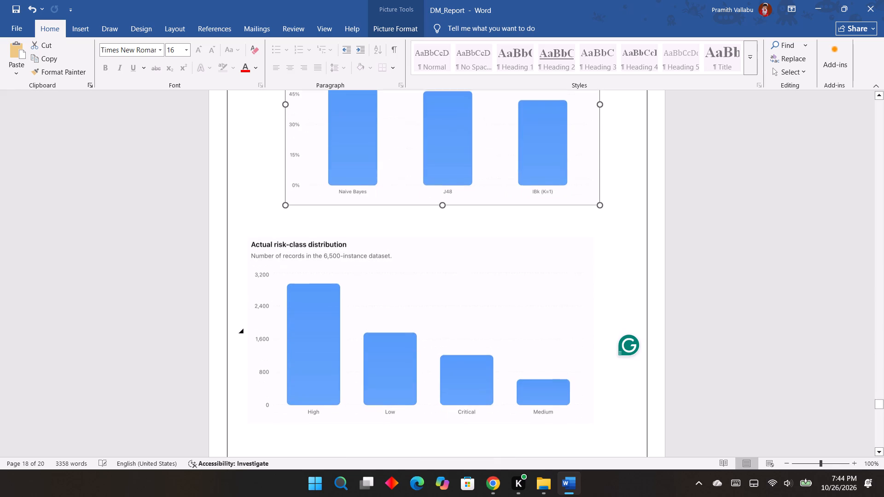
click(410, 312)
drag(431, 319, 455, 333)
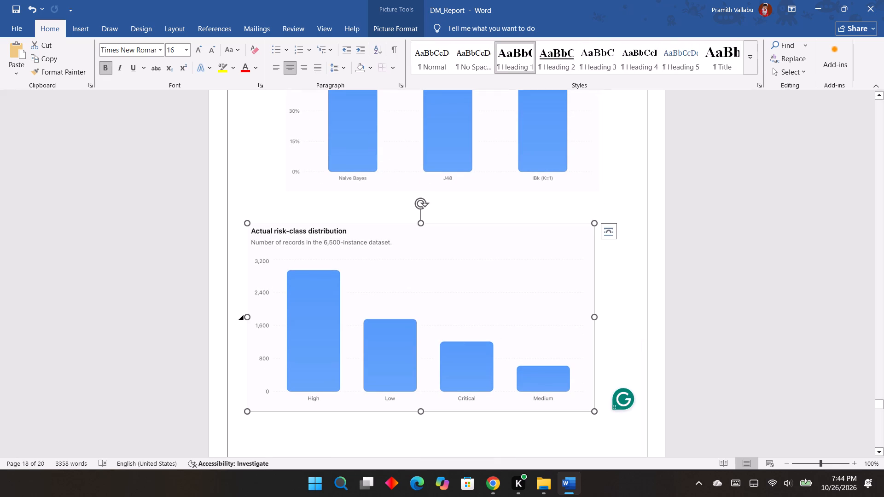
click(606, 234)
click(686, 339)
drag(420, 347, 432, 348)
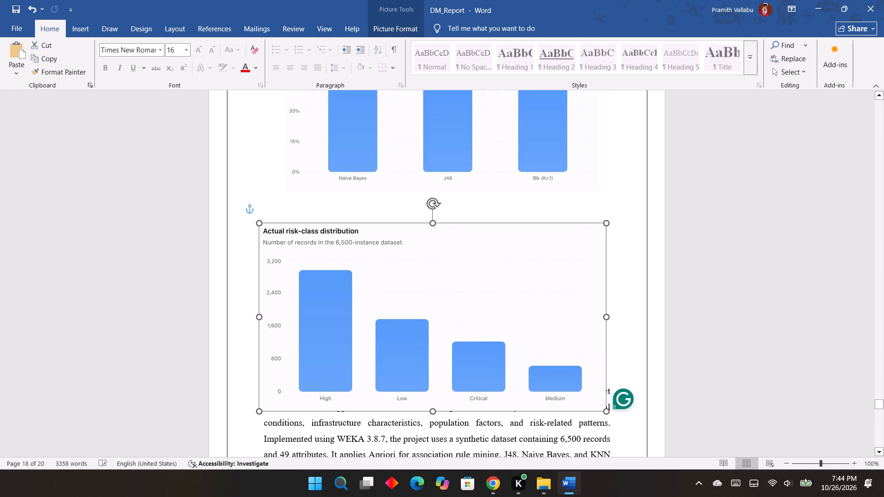
drag(432, 348, 436, 349)
Shrink the Actual risk-class distribution chart slightly from its lower-right corner.
scroll(511, 349, down, 3)
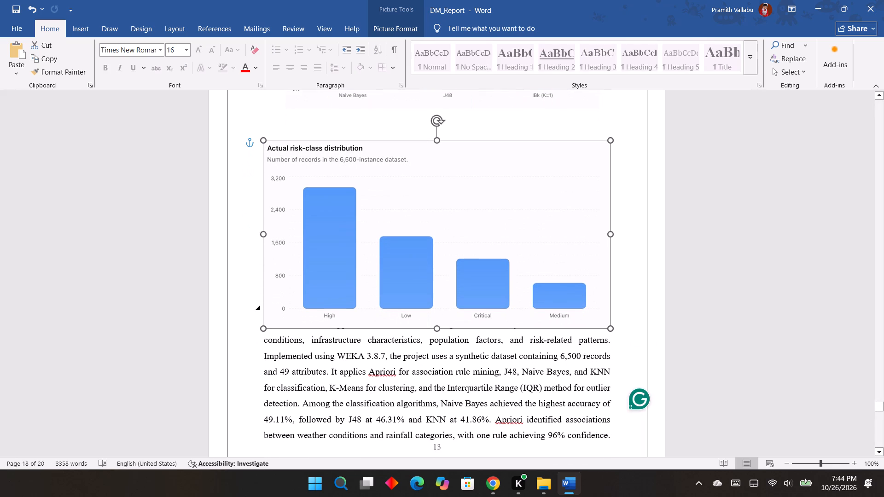
drag(607, 327, 598, 321)
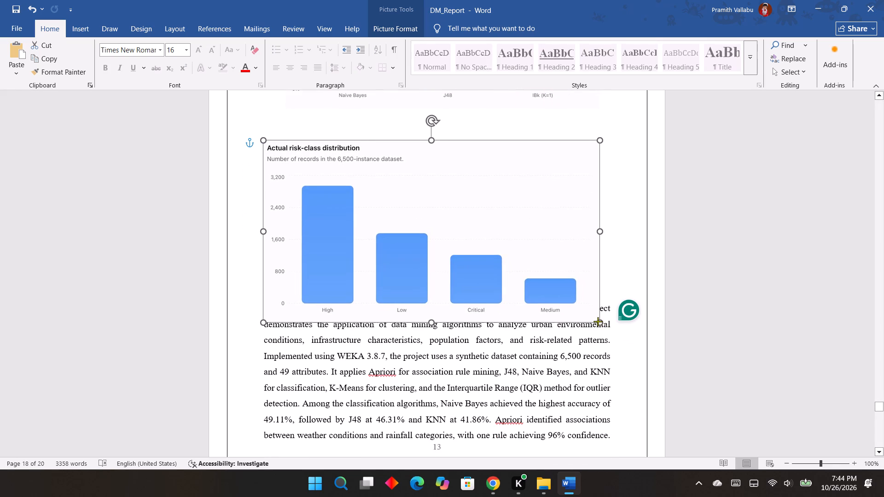
drag(598, 321, 597, 321)
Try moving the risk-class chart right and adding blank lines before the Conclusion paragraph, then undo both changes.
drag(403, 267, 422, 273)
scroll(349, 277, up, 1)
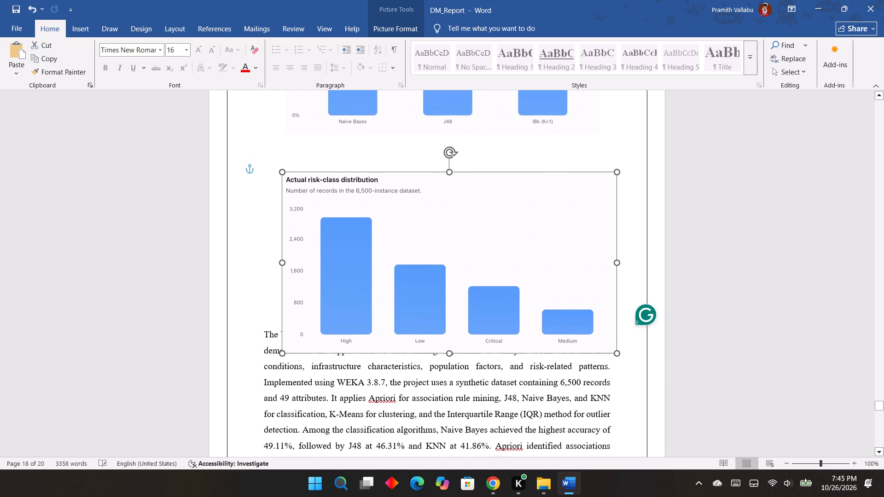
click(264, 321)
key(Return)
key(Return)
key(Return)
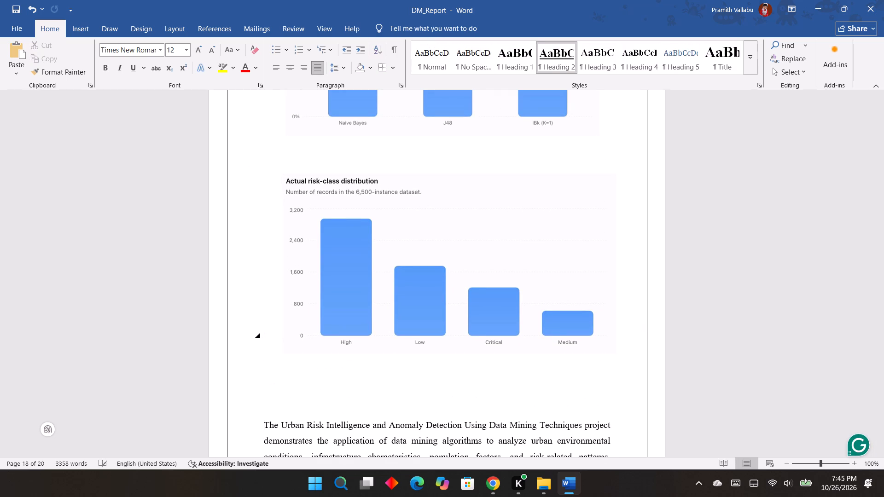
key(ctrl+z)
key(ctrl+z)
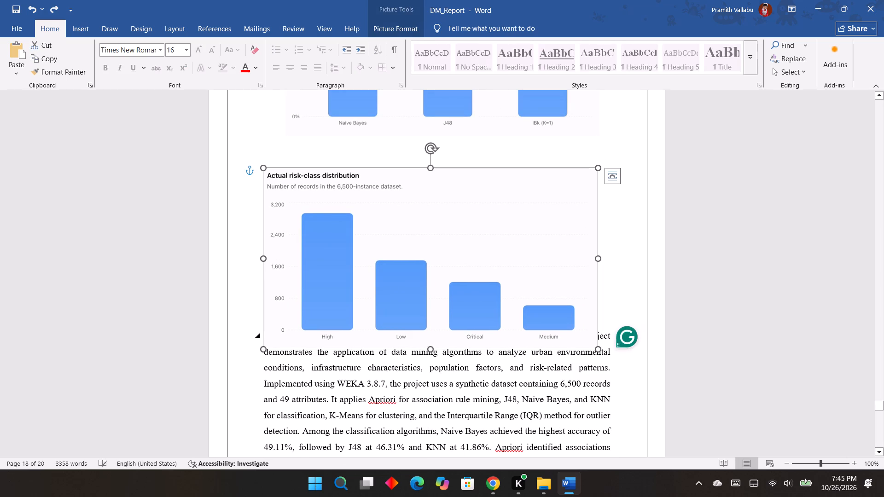
Move the risk-class distribution chart aside and insert blank lines above the Chapter-IV heading to make room for it.
drag(377, 207, 623, 330)
click(419, 256)
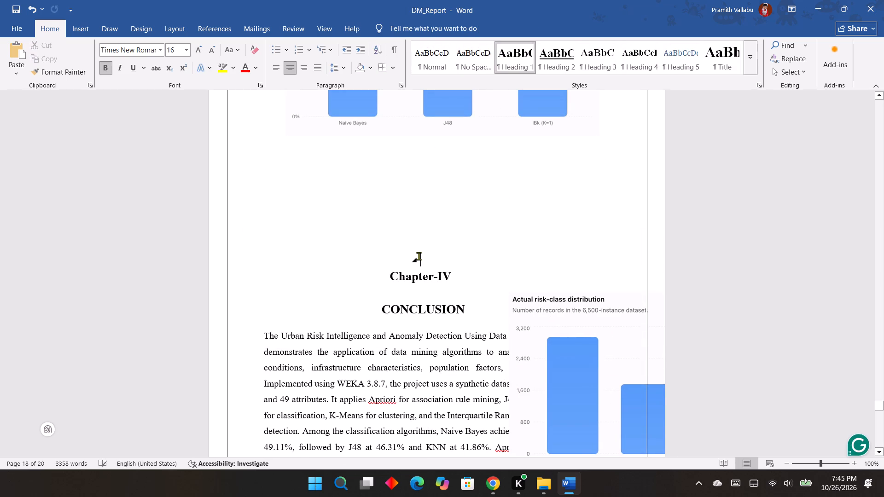
key(Return)
key(Return)
key(Return)
key(Return)
key(Return)
key(Return)
key(Return)
key(Return)
key(Return)
key(Return)
key(Return)
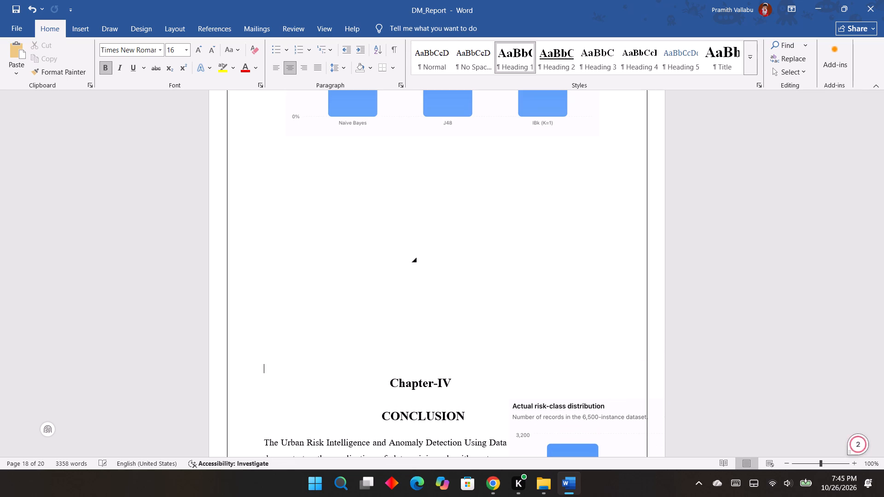
Place the risk-class distribution chart in the blank space between the accuracy comparison chart and the Chapter-IV heading, roughly centred.
drag(565, 415, 365, 168)
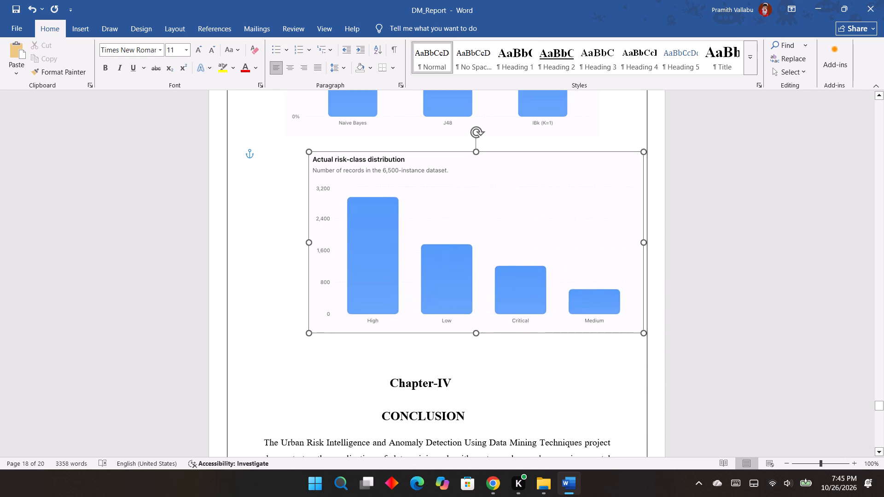
drag(365, 168, 327, 173)
Insert blank lines below the risk-class distribution chart to push the Chapter-IV Conclusion onto the following page.
scroll(373, 193, down, 5)
click(375, 233)
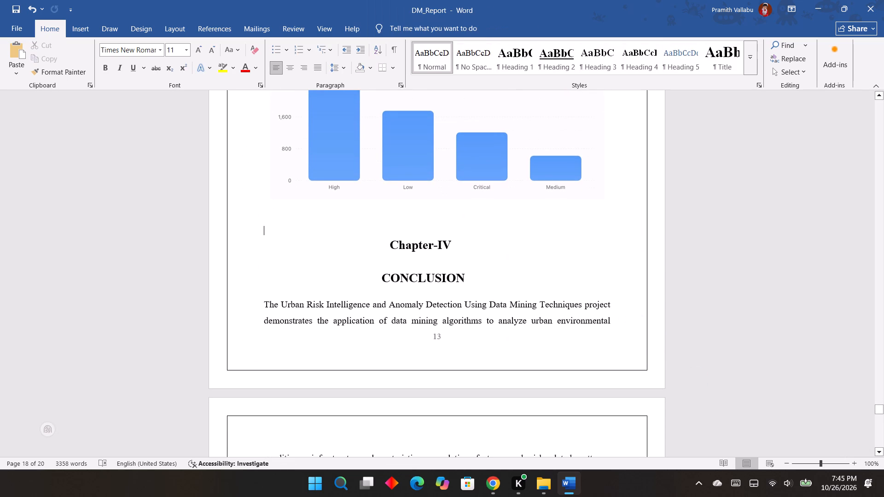
key(Return)
key(Return)
key(Return)
key(Return)
key(Return)
key(Return)
key(Return)
key(Return)
key(Return)
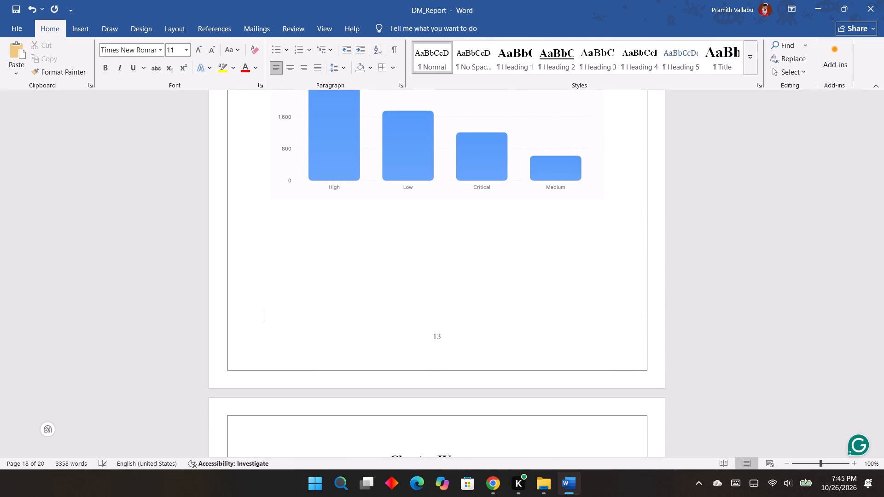
Enlarge the KNN output image to nearly fill the page width and reposition it slightly lower beneath the 5. KNN heading.
scroll(501, 248, up, 16)
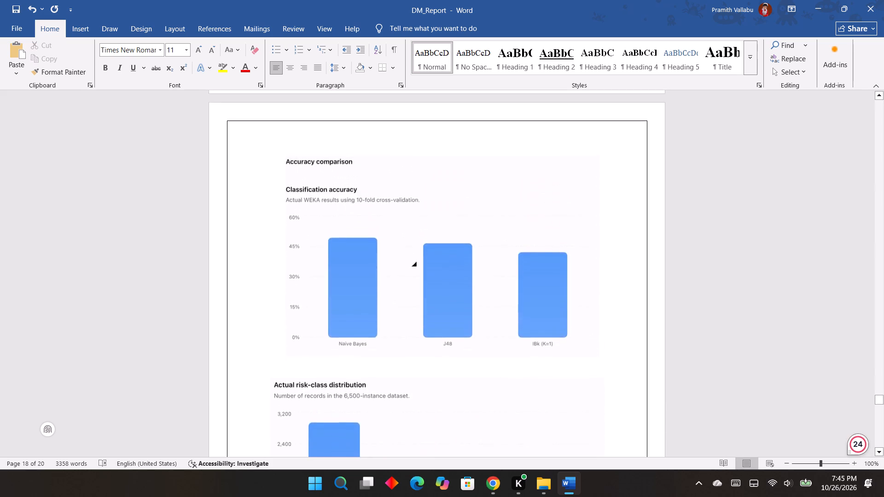
scroll(475, 280, up, 20)
scroll(475, 280, up, 2)
click(480, 310)
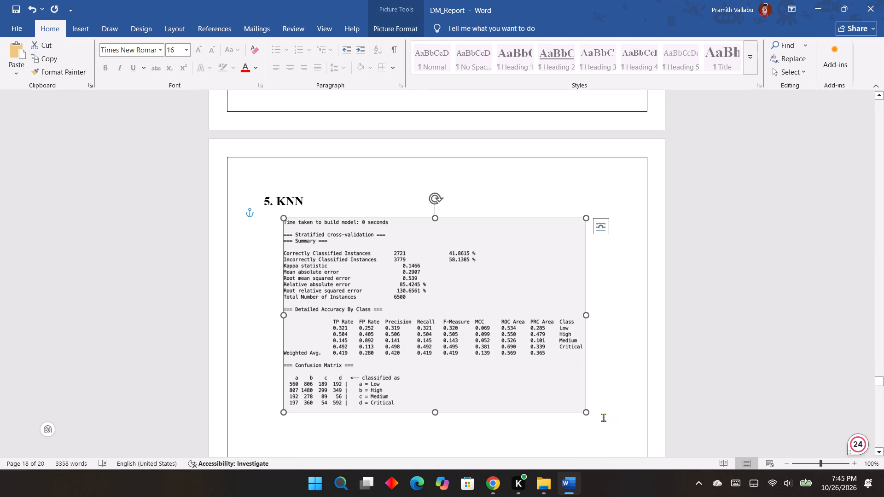
drag(587, 412, 607, 442)
scroll(533, 367, down, 3)
drag(504, 266, 500, 277)
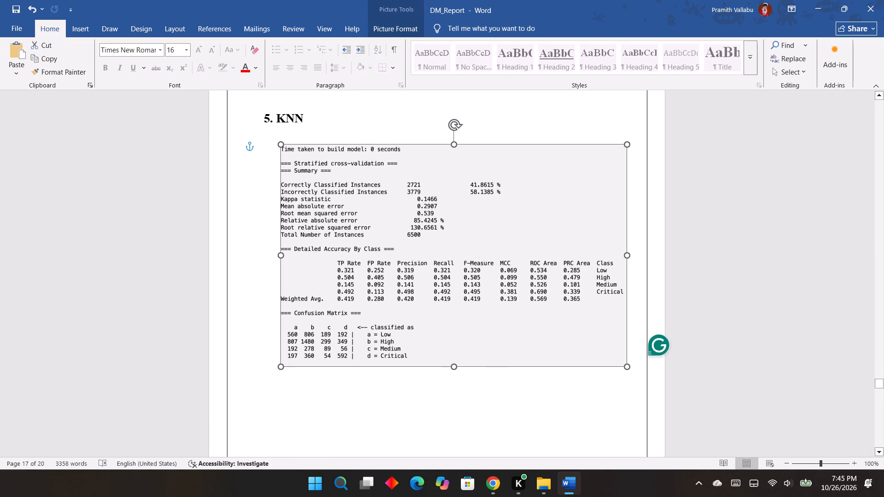
drag(500, 277, 493, 285)
drag(618, 376, 624, 381)
scroll(624, 381, down, 1)
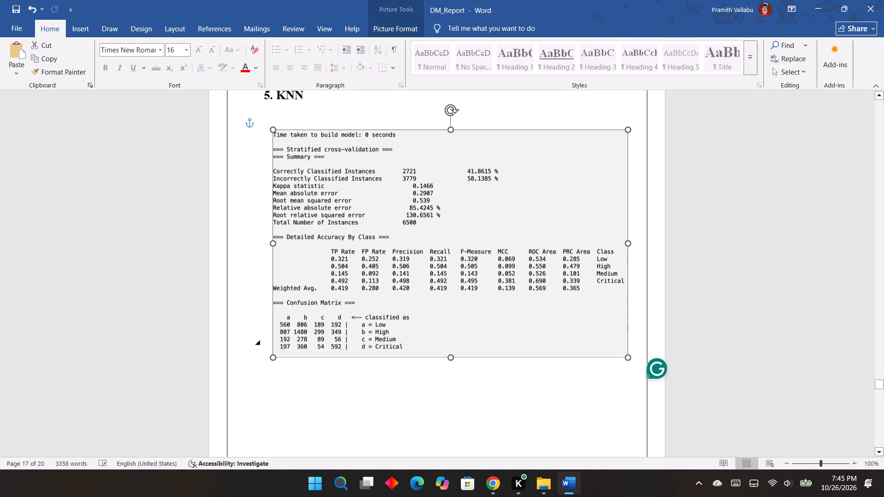
click(495, 263)
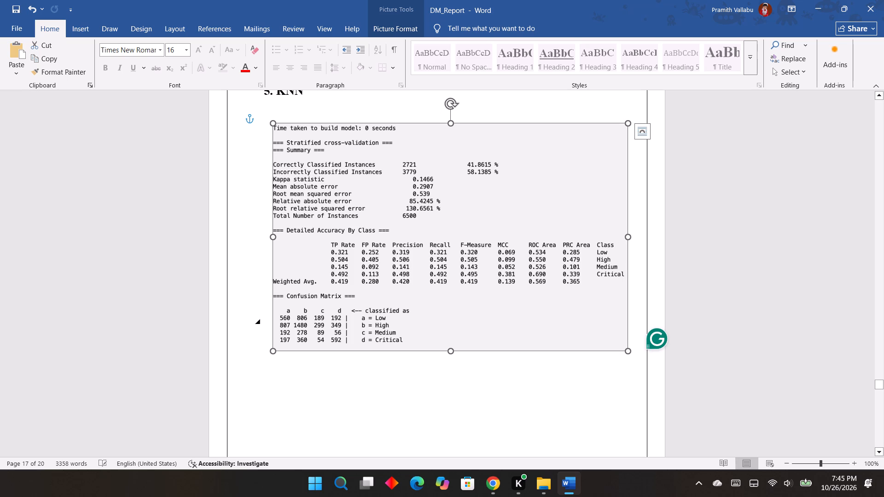
scroll(510, 338, down, 4)
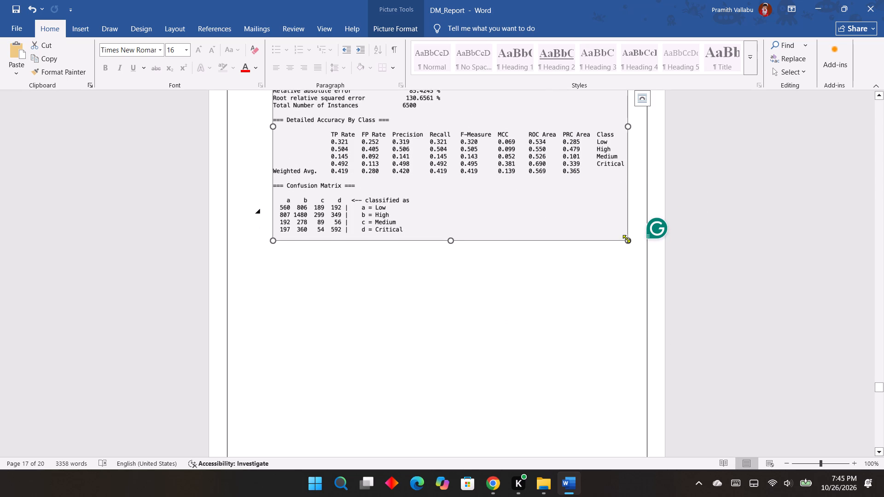
drag(626, 238, 619, 233)
scroll(601, 300, up, 5)
scroll(604, 300, down, 4)
click(786, 270)
Go back up to the J48 output image below the 3. J48 heading.
scroll(605, 317, down, 7)
scroll(539, 314, up, 20)
scroll(539, 314, up, 14)
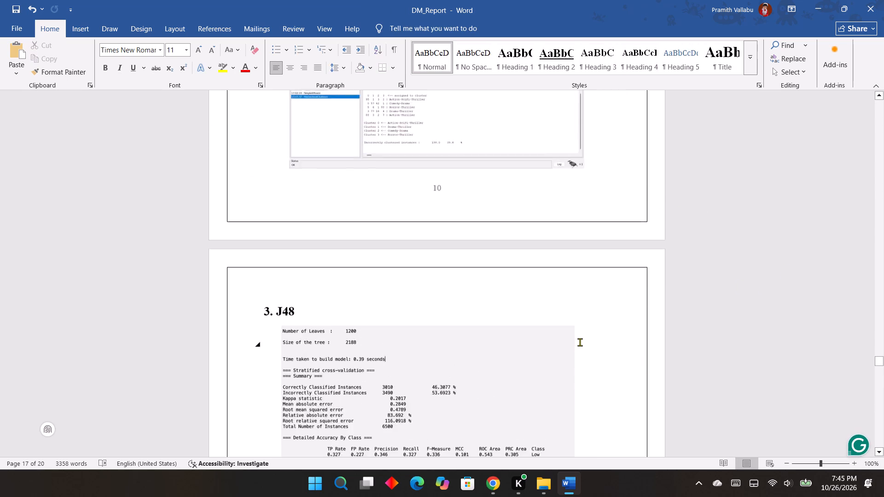
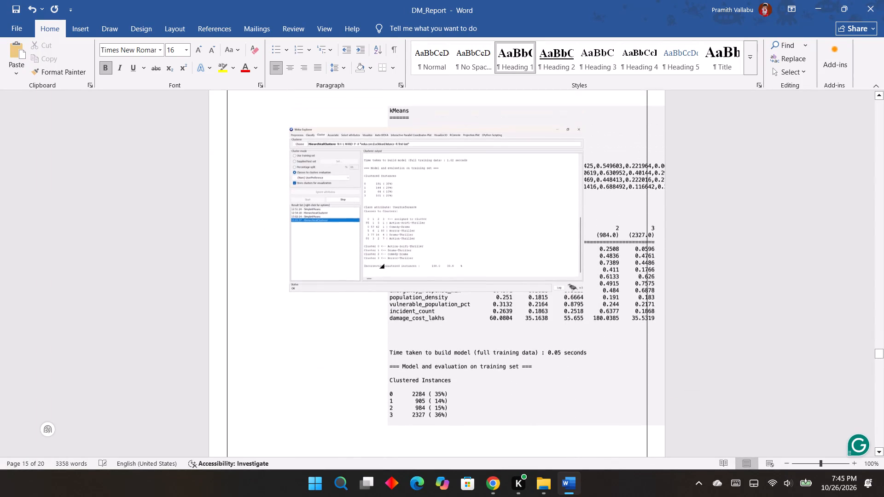
Replace the Weka Explorer screenshot under the 2. K Measn heading with the copied kMeans output image.
scroll(576, 249, up, 1)
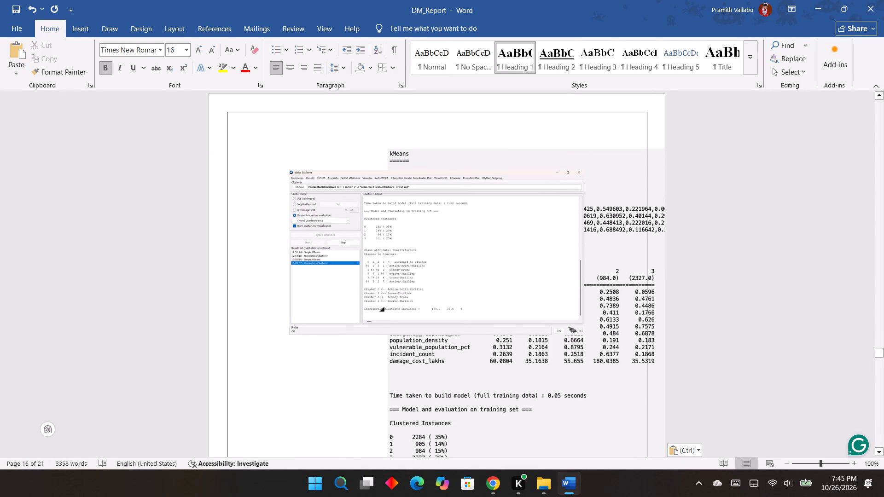
key(ctrl+z)
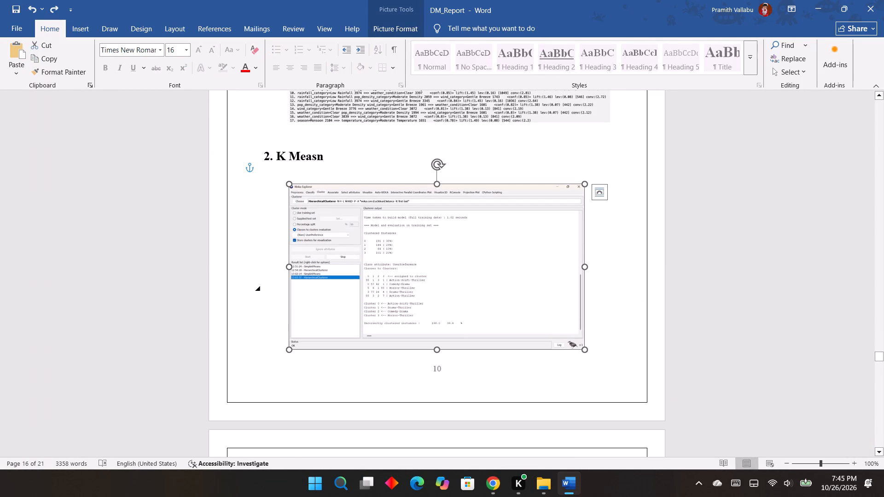
key(Delete)
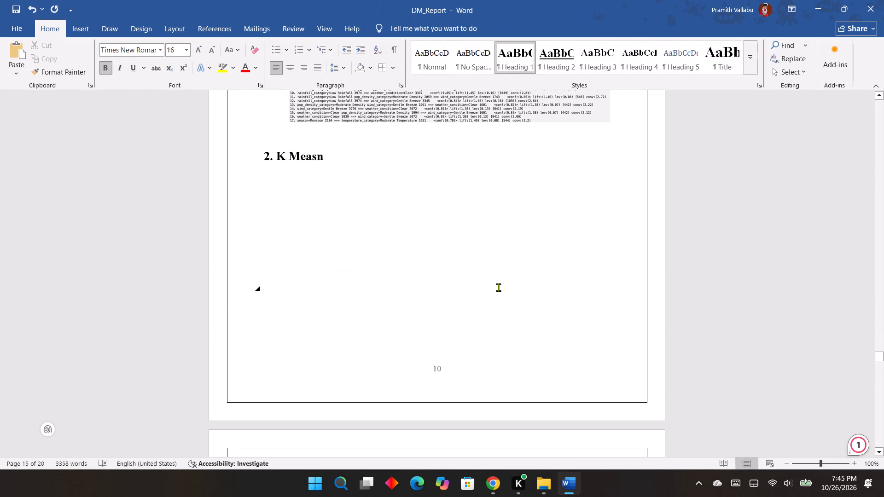
key(ctrl+v)
Change the text wrapping of the pasted kMeans output image so it can be positioned freely.
click(510, 269)
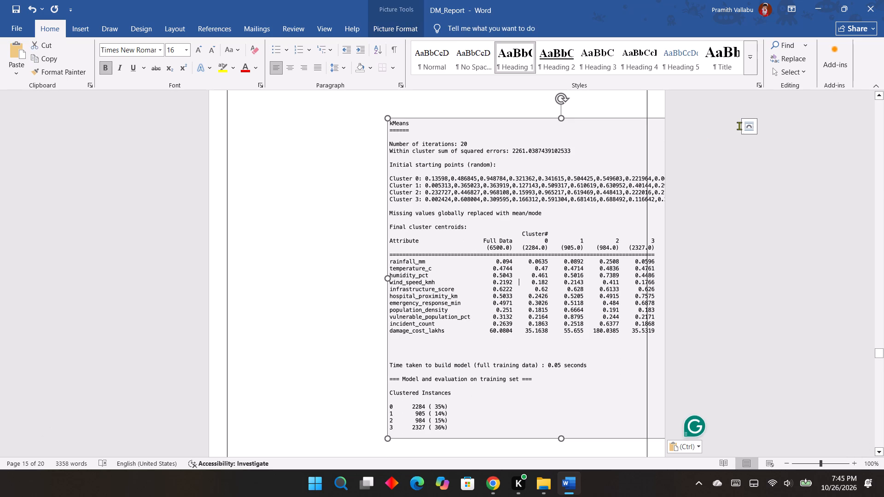
click(749, 124)
click(827, 242)
Move the kMeans output image to the 2. K Measn heading, shrink it, and stretch its width close to the page border.
scroll(583, 272, up, 6)
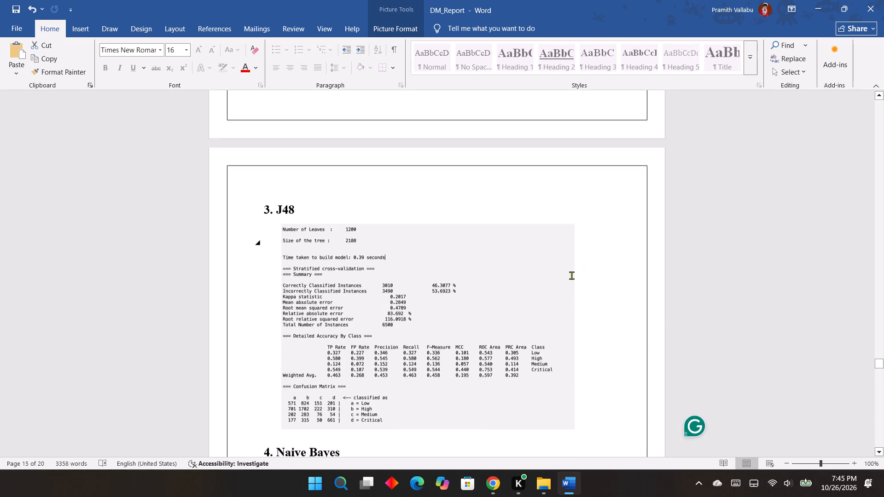
scroll(571, 275, up, 14)
drag(574, 250, 419, 324)
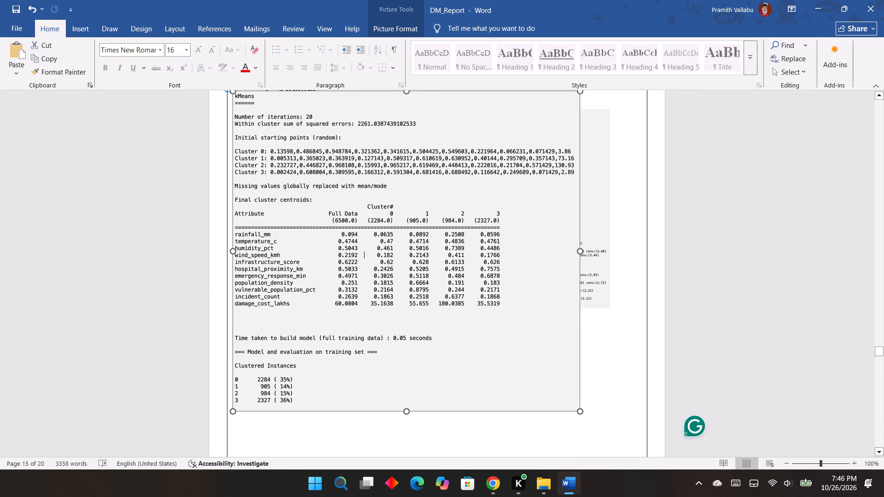
drag(584, 410, 493, 319)
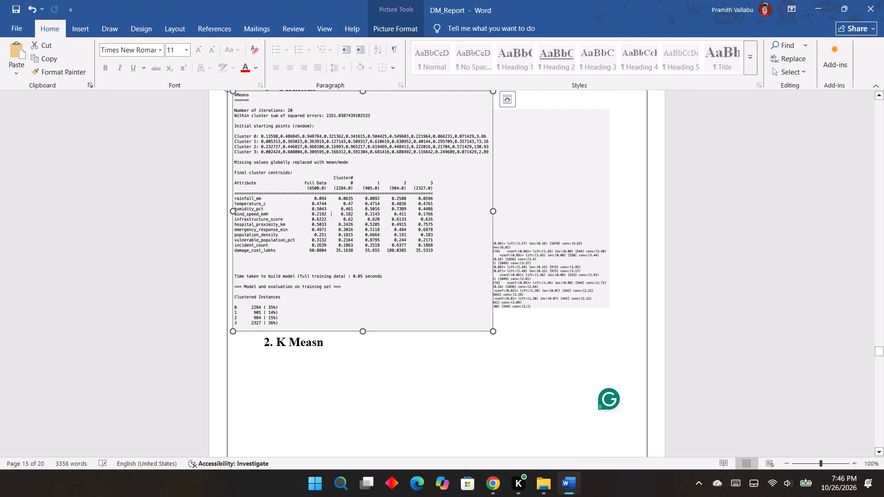
drag(356, 145, 420, 313)
scroll(419, 312, down, 5)
drag(401, 220, 401, 275)
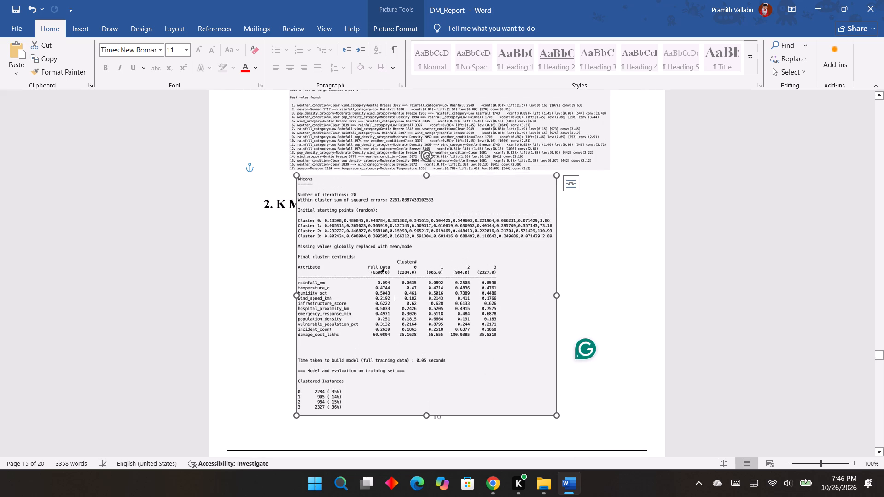
drag(555, 297, 630, 296)
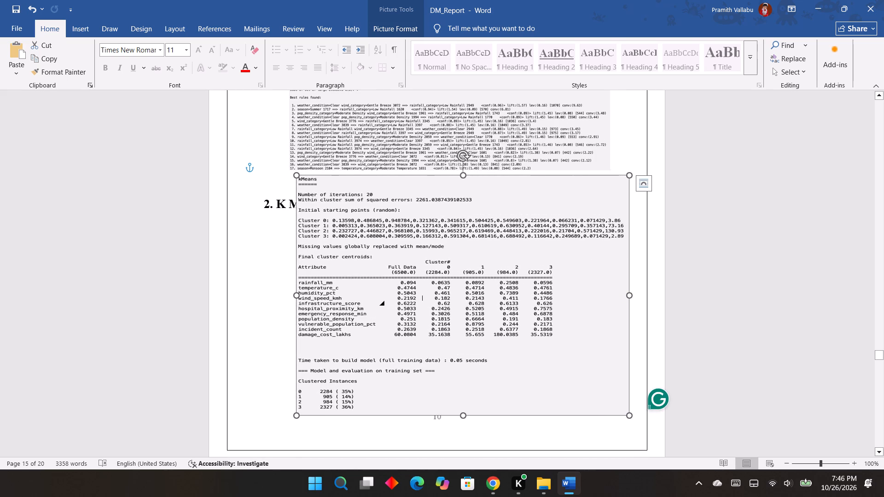
Position the kMeans output image directly beneath the 2. K Measn heading and reduce its height to clear the page number.
scroll(433, 303, up, 14)
scroll(448, 316, down, 20)
scroll(448, 316, down, 5)
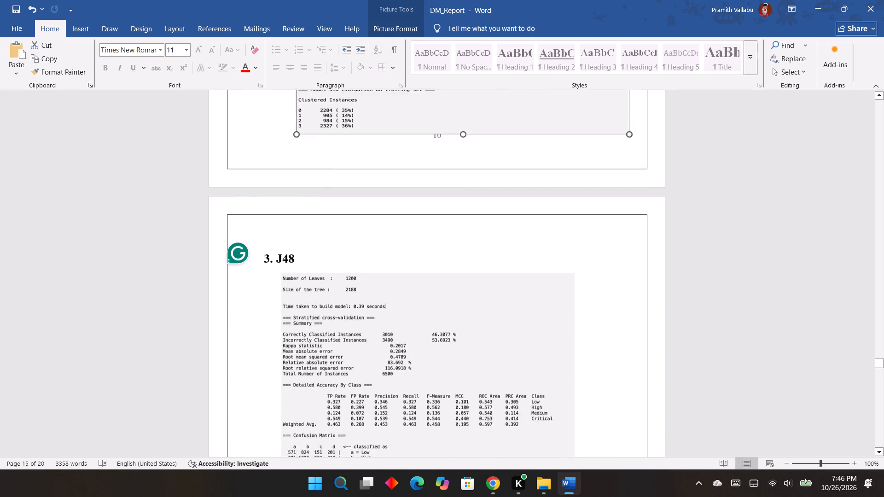
scroll(456, 318, down, 8)
scroll(458, 320, up, 17)
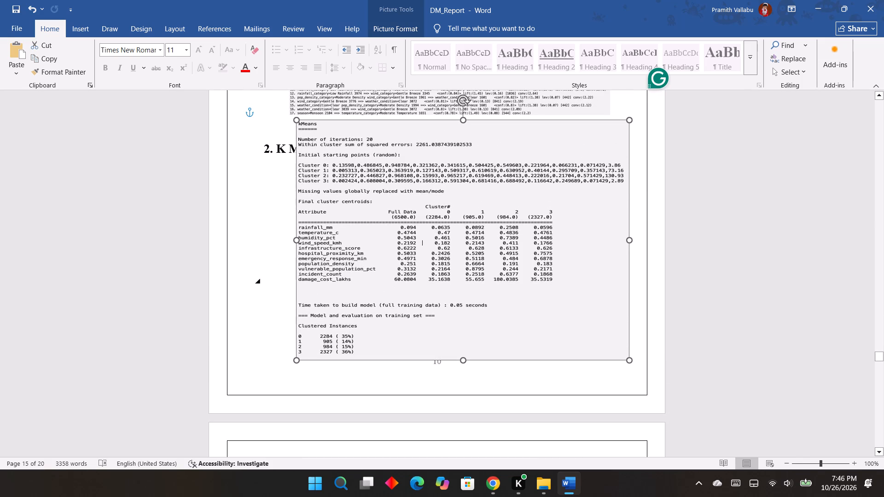
drag(479, 199, 447, 233)
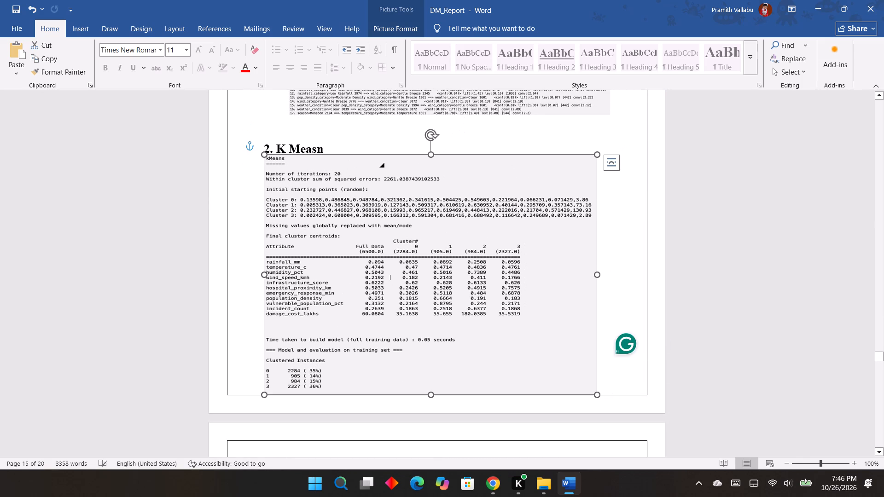
drag(430, 152, 434, 196)
drag(422, 272, 428, 244)
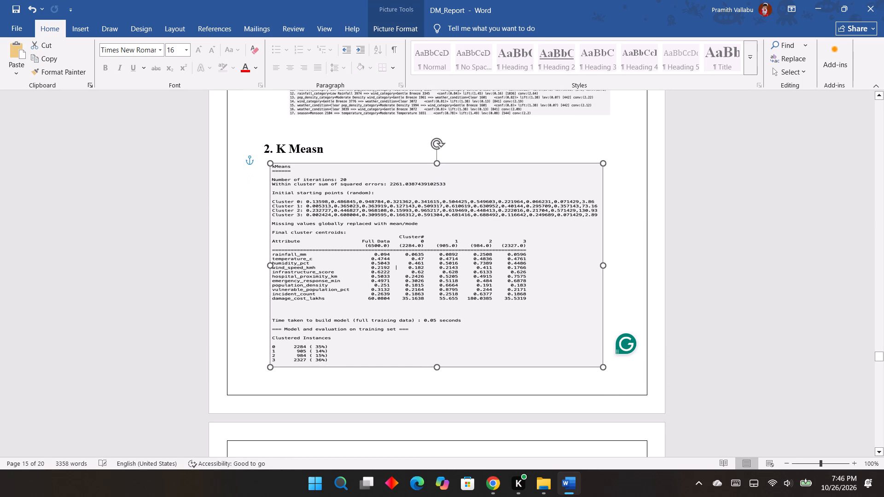
drag(428, 244, 428, 244)
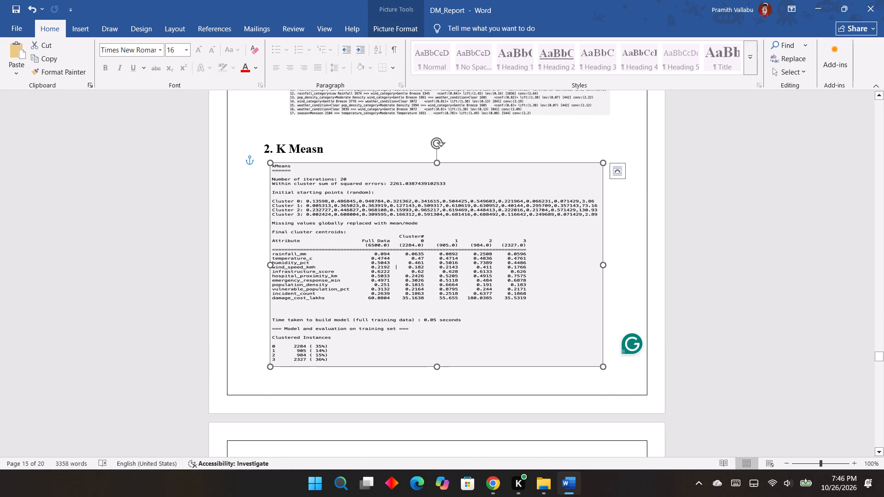
drag(437, 367, 439, 353)
click(809, 254)
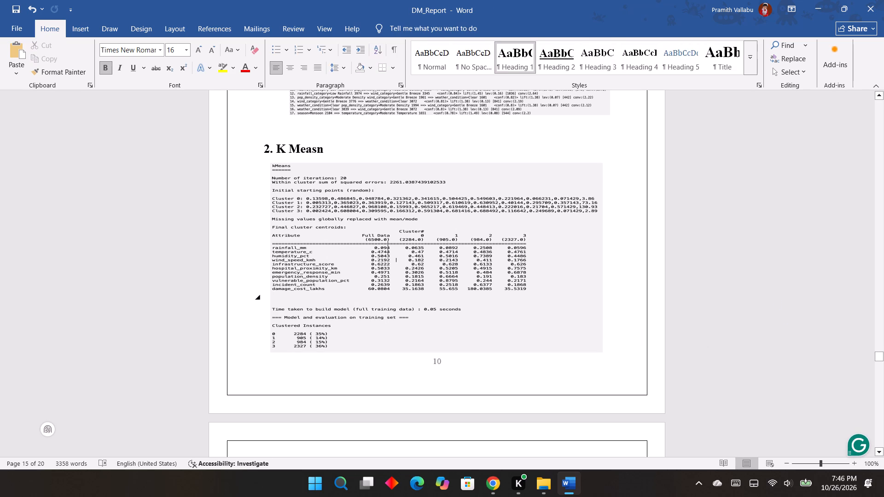
Nudge the kMeans output image sideways and shrink it slightly to align with the association-rules image above it.
drag(510, 288, 518, 289)
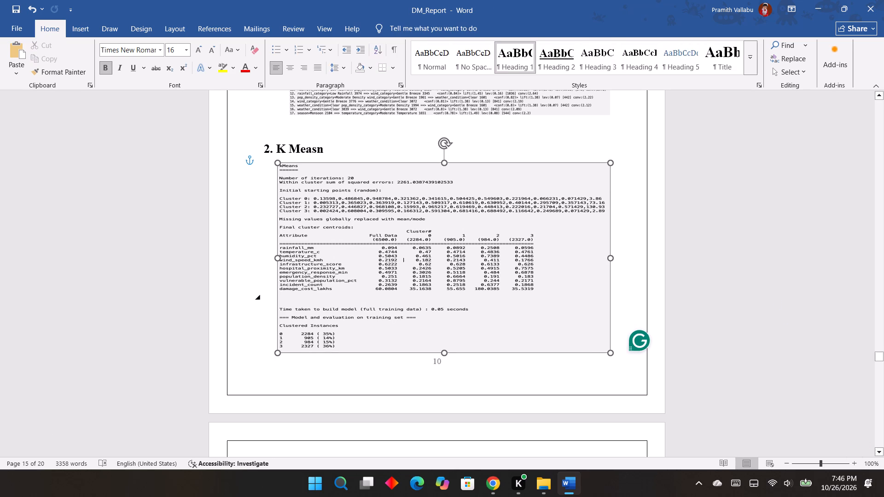
drag(518, 289, 522, 290)
click(759, 268)
scroll(758, 302, up, 2)
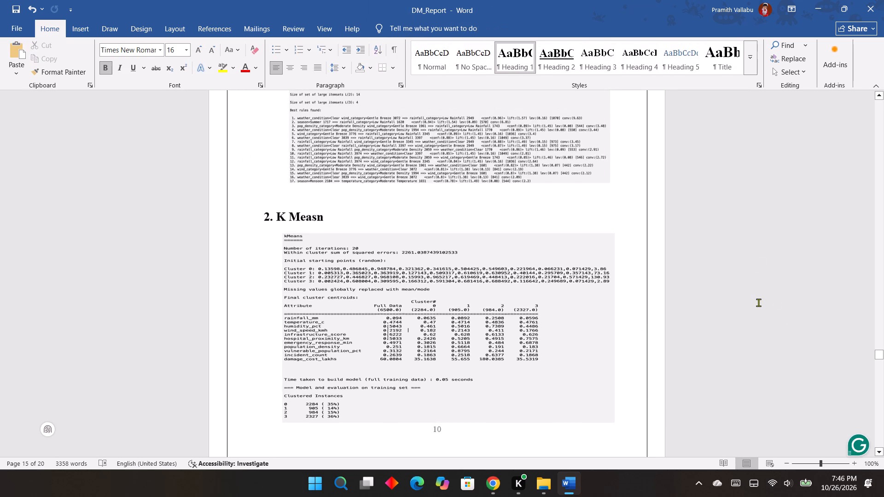
scroll(758, 302, up, 5)
scroll(758, 302, down, 7)
click(604, 328)
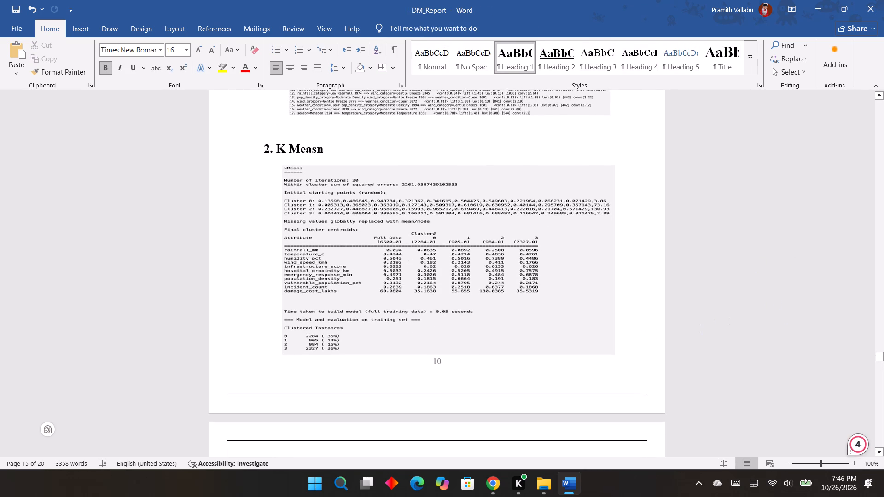
drag(616, 356, 609, 350)
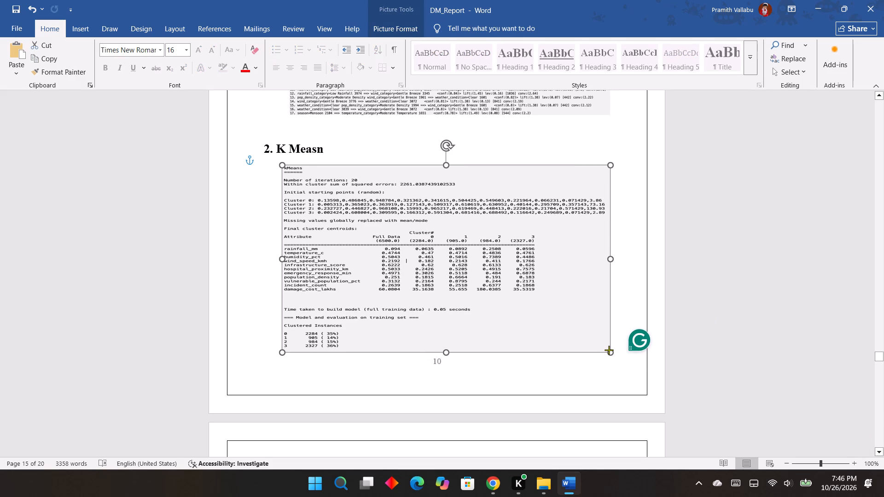
drag(609, 350, 608, 349)
click(498, 296)
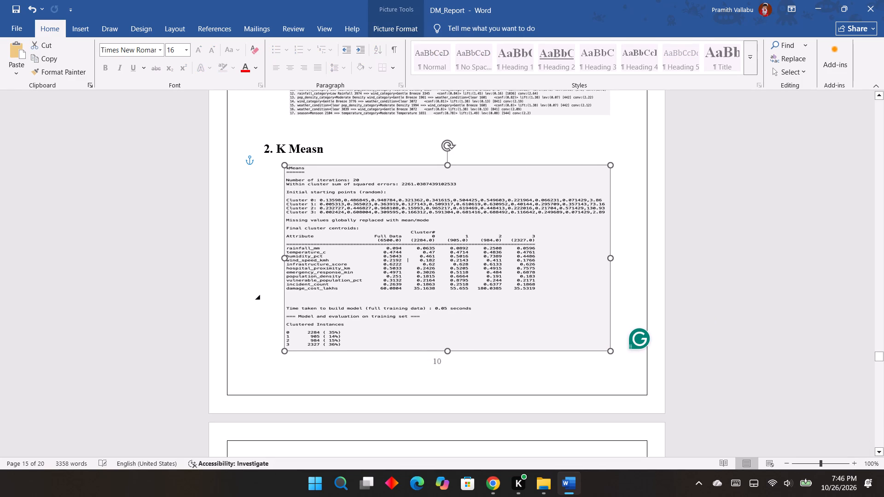
click(700, 250)
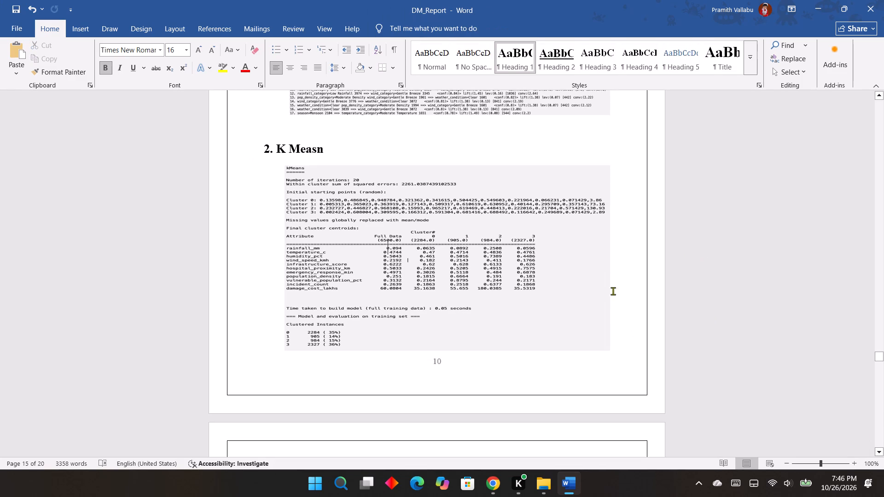
Move the risk-class distribution chart lower on its page to widen the gap below the accuracy comparison chart.
scroll(573, 284, up, 14)
scroll(580, 295, down, 20)
scroll(580, 295, down, 2)
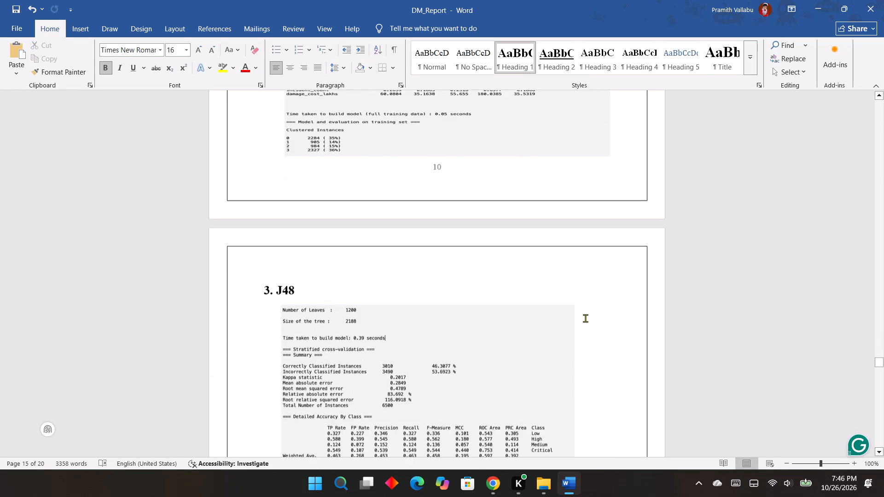
scroll(585, 318, down, 6)
scroll(588, 319, down, 19)
scroll(595, 327, down, 3)
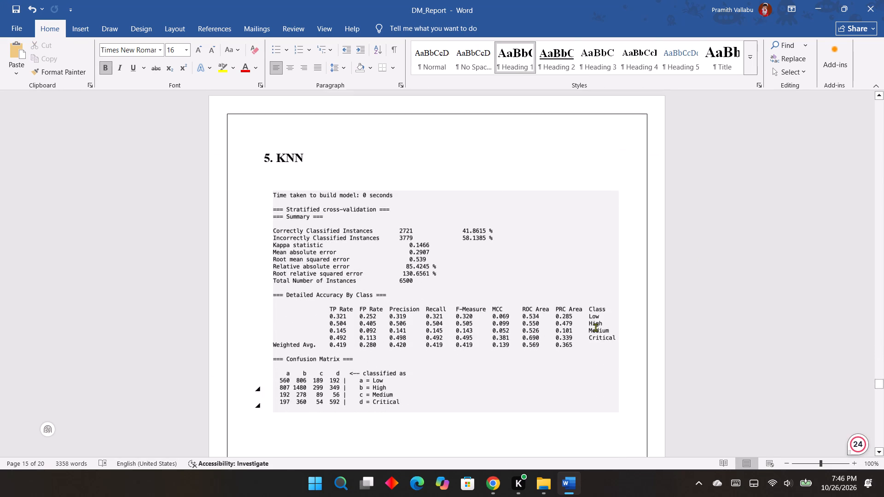
scroll(595, 327, down, 17)
scroll(601, 326, down, 7)
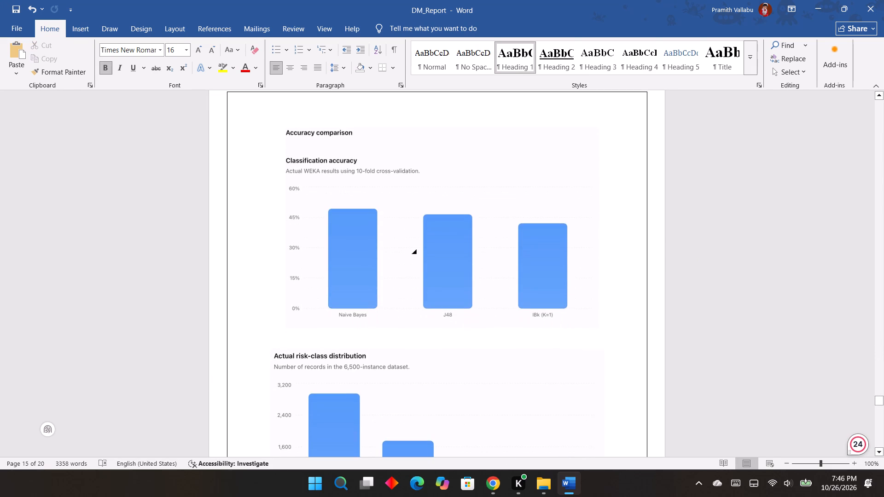
scroll(447, 255, down, 5)
click(452, 289)
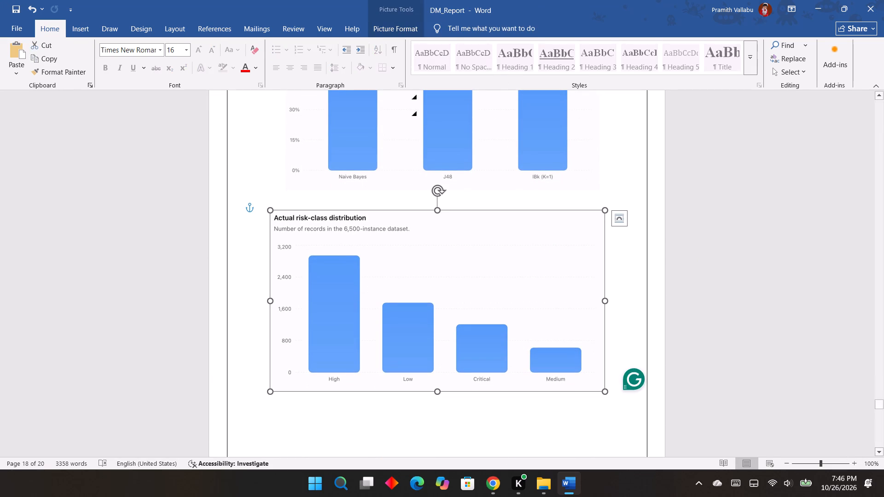
click(497, 124)
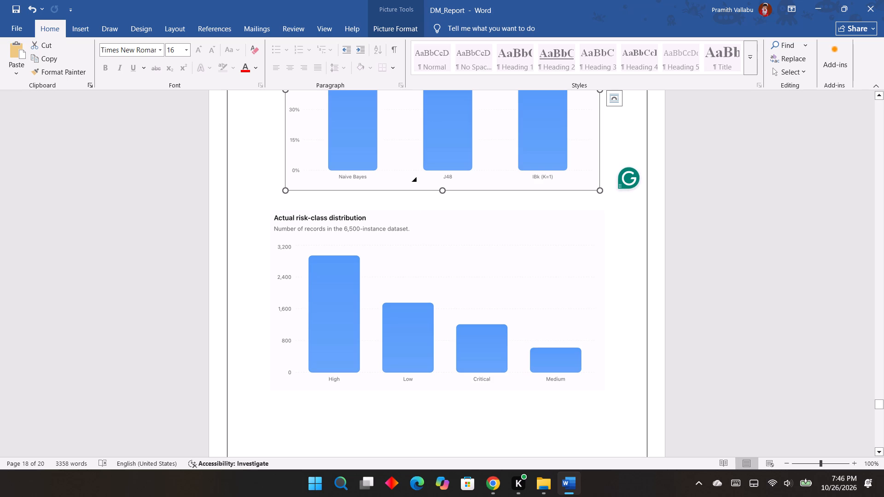
drag(510, 338, 508, 376)
scroll(508, 364, down, 1)
scroll(503, 324, down, 3)
drag(472, 271, 472, 290)
scroll(474, 290, up, 5)
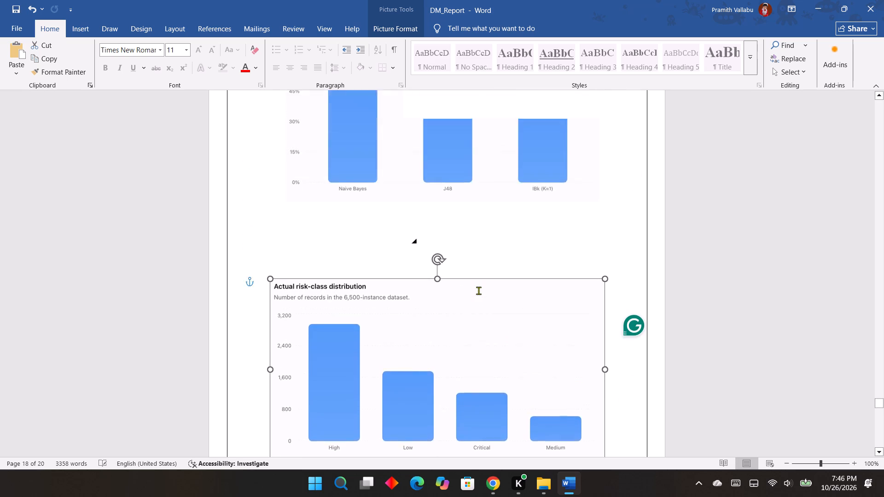
scroll(478, 290, up, 3)
Enlarge the accuracy comparison chart to about the width of the risk-class distribution chart and adjust its vertical position.
click(475, 253)
drag(464, 222, 462, 239)
drag(597, 318, 607, 321)
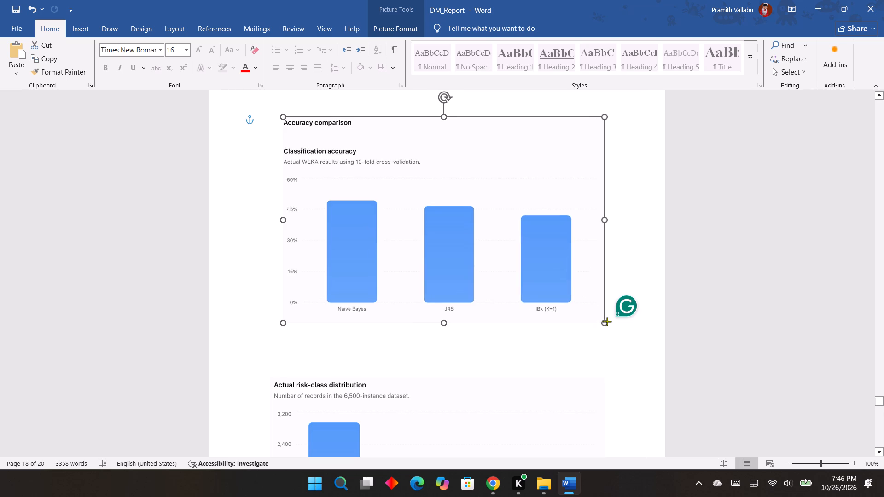
drag(607, 321, 614, 324)
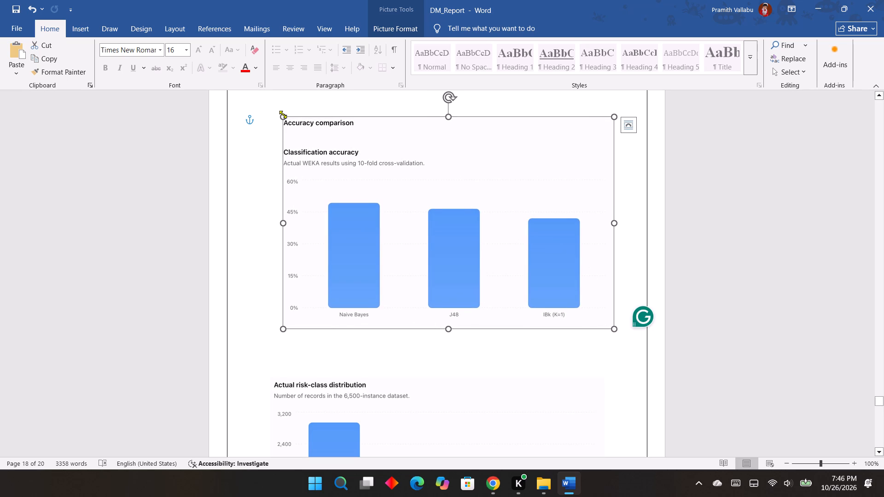
drag(283, 114, 271, 110)
scroll(426, 230, up, 4)
drag(479, 329, 479, 324)
click(811, 301)
Insert blank lines at the top of the page above the accuracy comparison chart.
scroll(743, 369, down, 3)
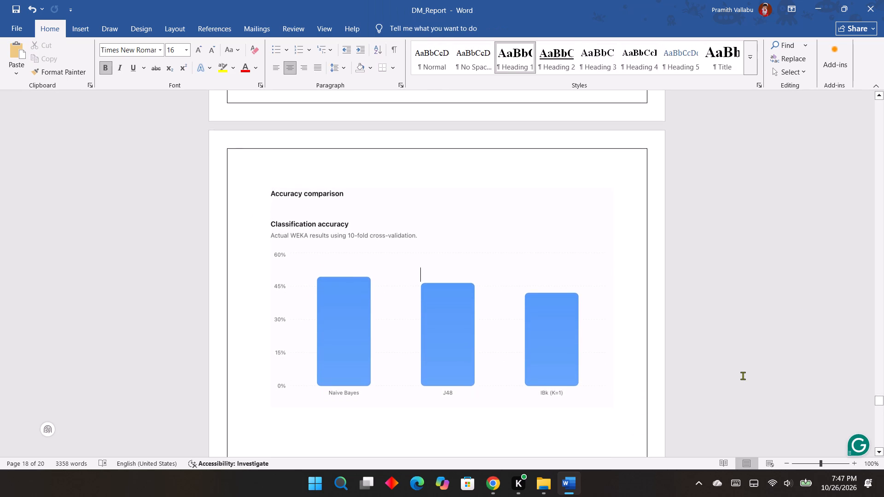
scroll(743, 376, down, 4)
scroll(754, 378, up, 8)
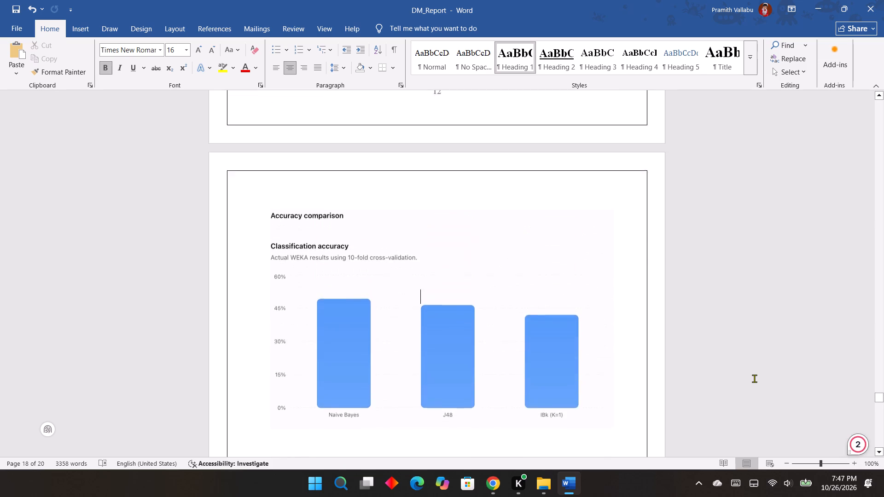
scroll(754, 378, up, 3)
click(324, 298)
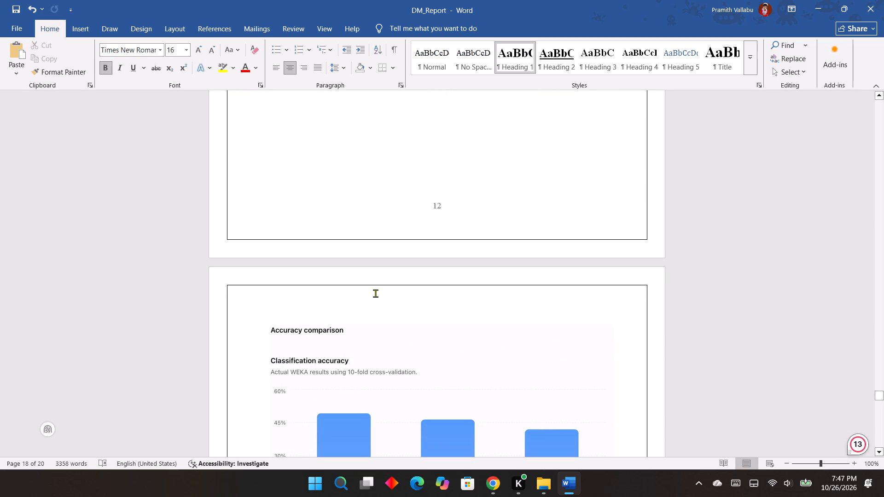
key(Return)
key(Return)
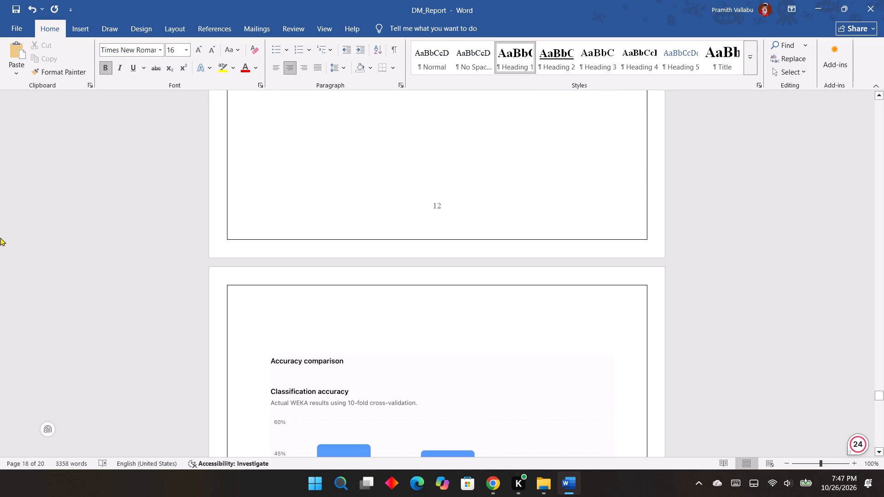
Add the heading "Accuracy Comparison" in the blank space above the accuracy comparison chart.
click(287, 303)
scroll(449, 337, down, 4)
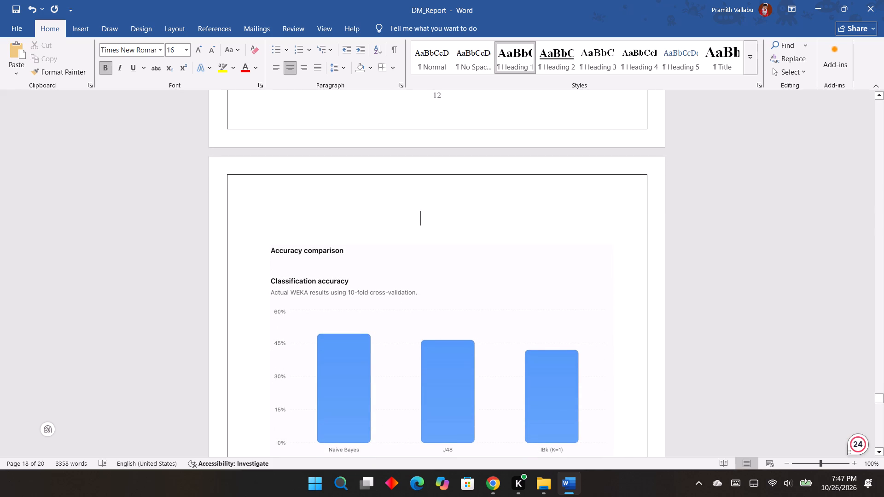
scroll(363, 288, up, 7)
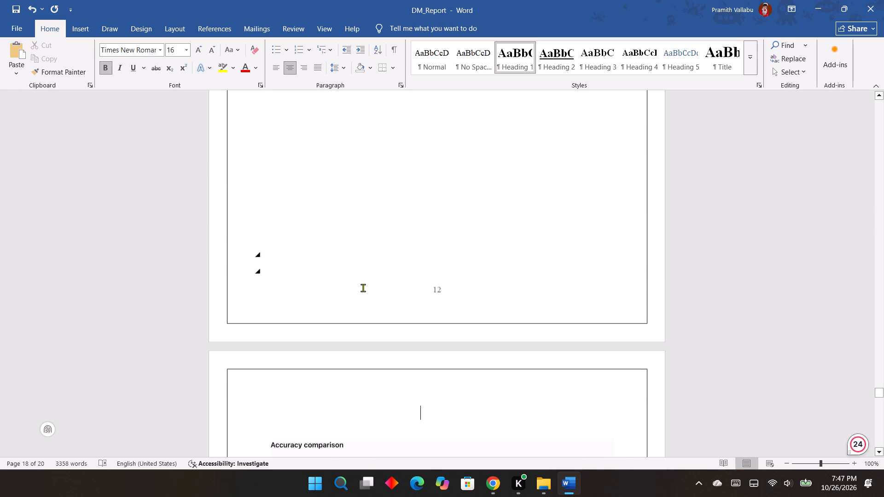
scroll(363, 288, up, 19)
scroll(366, 288, down, 20)
scroll(366, 288, down, 2)
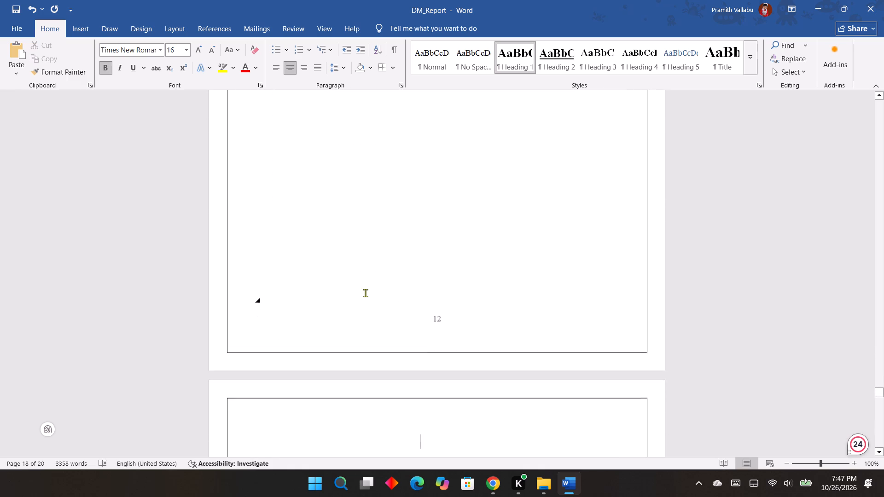
scroll(365, 293, down, 5)
key(shift+a)
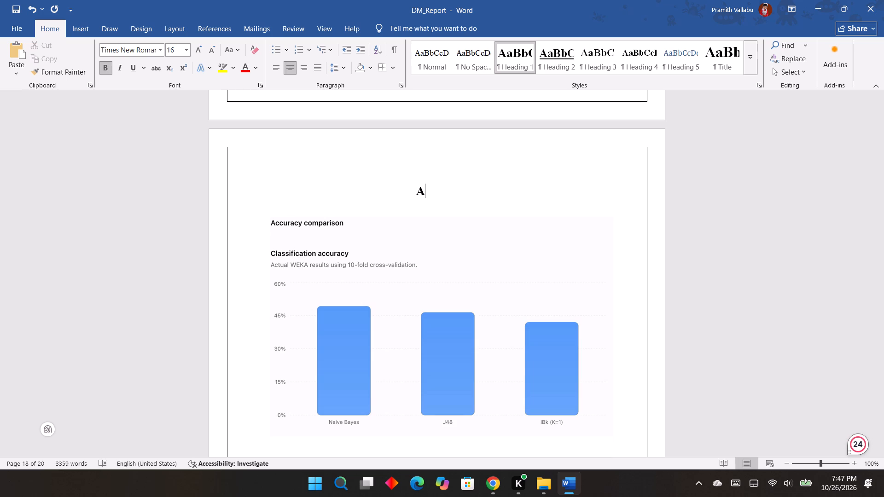
text(ccu)
text(racy Compa)
text(rio)
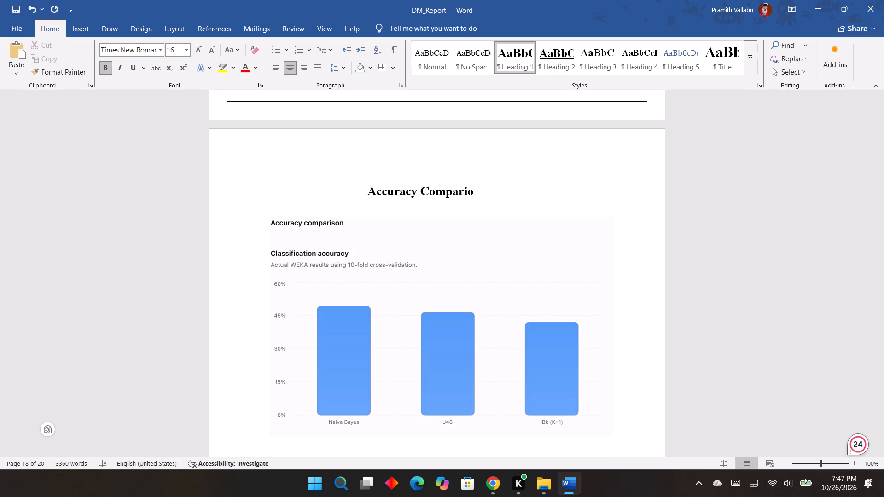
key(BackSpace)
text(son)
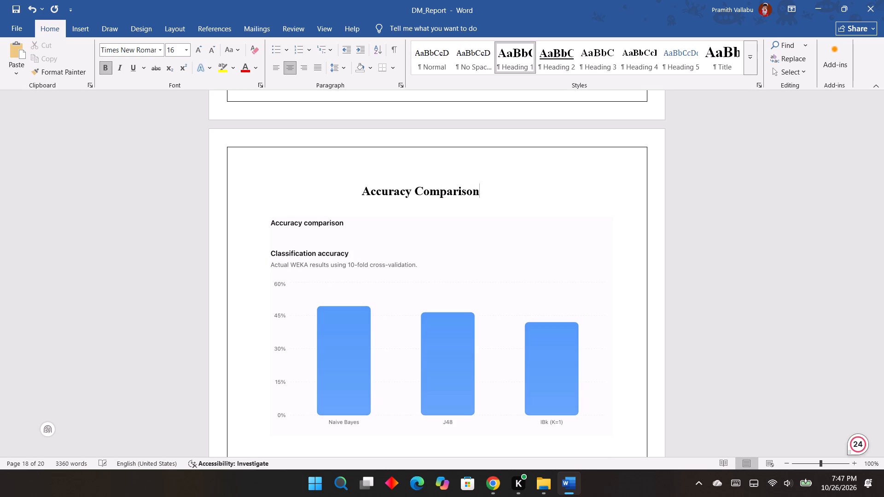
Switch the Accuracy Comparison heading from centred to left alignment, leaving no tab before it.
key(shift+Left)
key(shift+Left)
key(shift+Left)
key(shift+Left)
key(shift+Left)
key(shift+Left)
key(shift+Left)
key(shift+Left)
key(shift+Left)
key(shift+Left)
key(shift+Left)
key(shift+Left)
key(shift+Left)
key(shift+Left)
key(shift+Left)
key(shift+Left)
key(shift+Left)
key(shift+Left)
key(shift+Left)
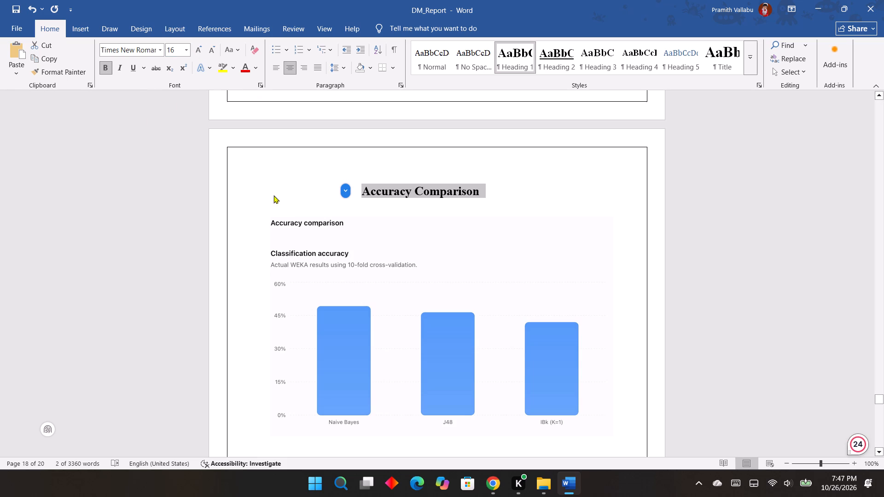
click(338, 190)
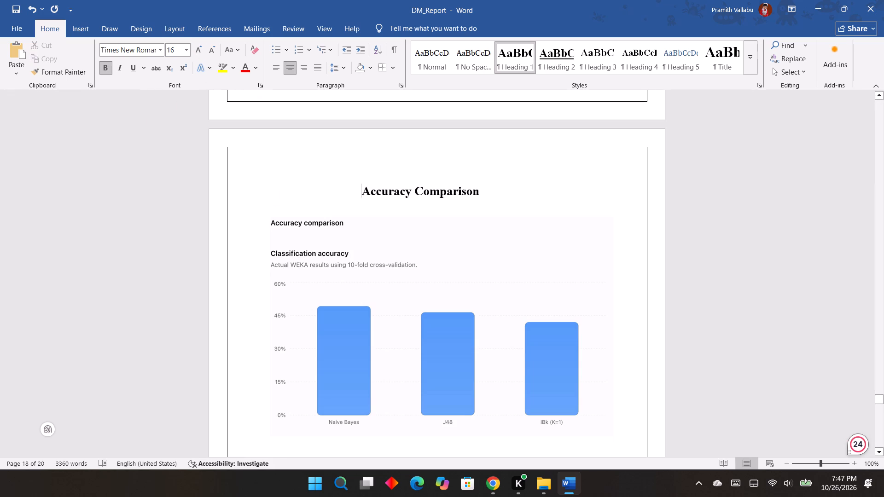
key(BackSpace)
key(Tab)
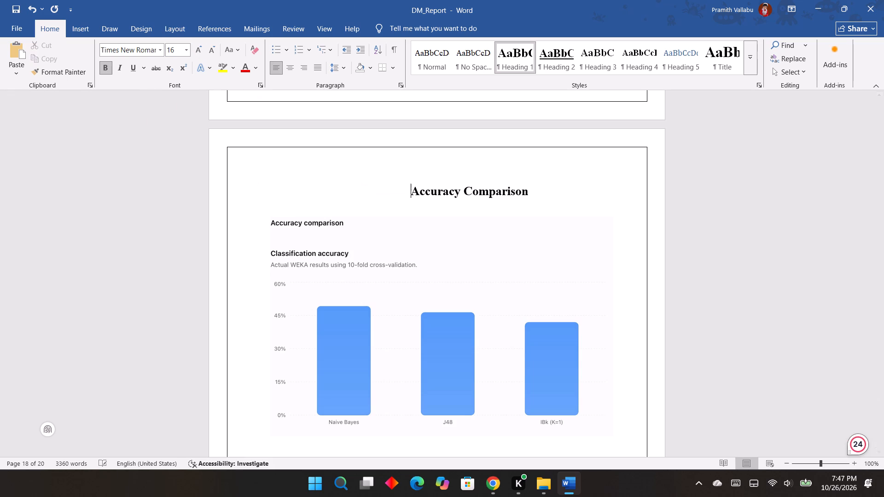
key(BackSpace)
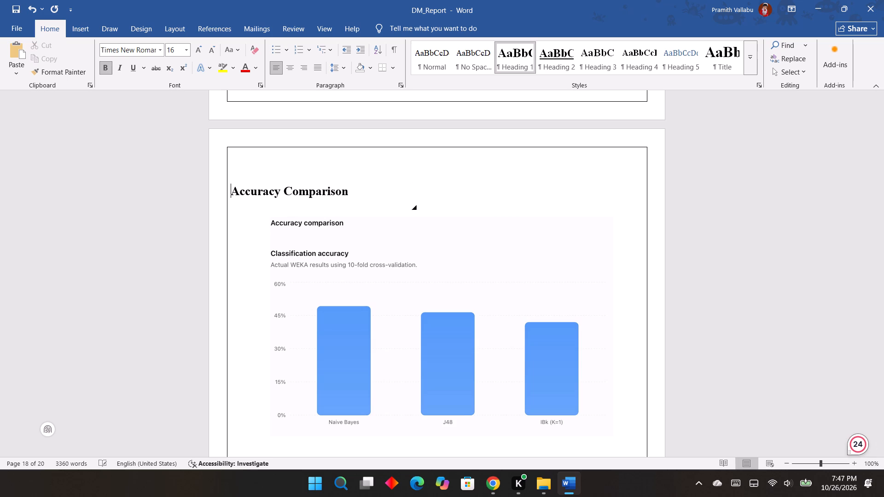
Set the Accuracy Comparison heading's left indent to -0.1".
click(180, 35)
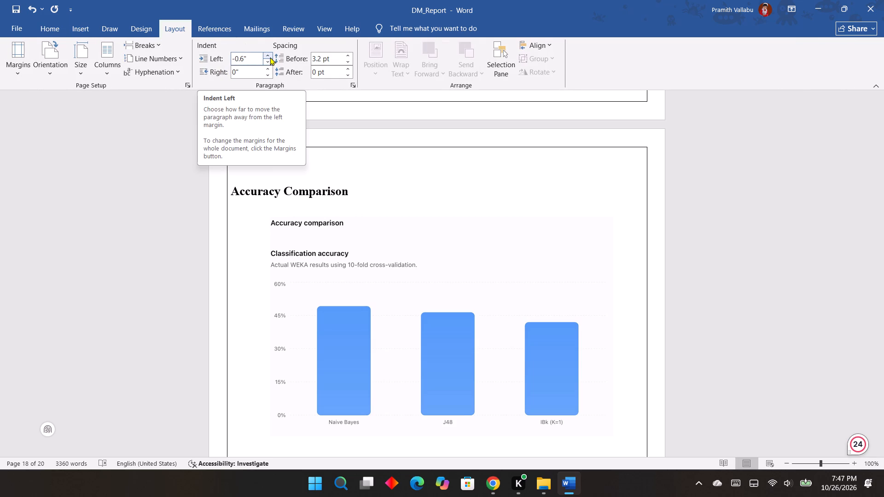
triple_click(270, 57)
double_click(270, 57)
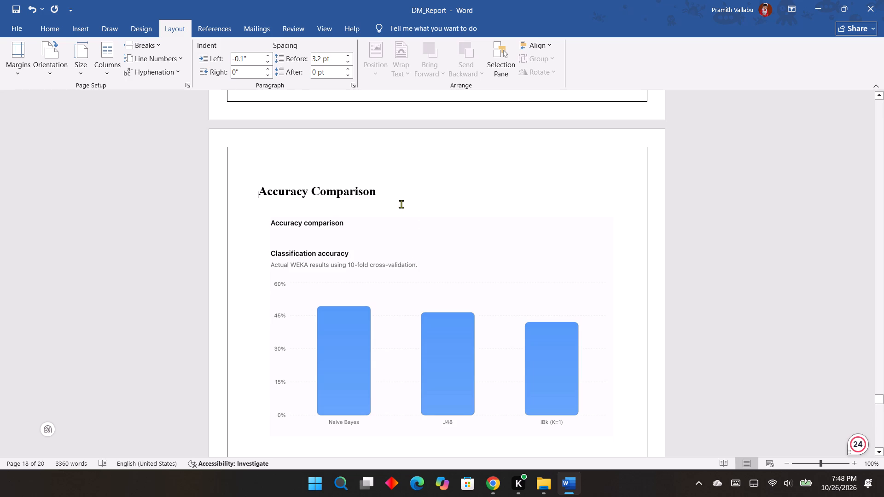
Increase the font size of the Accuracy Comparison heading slightly.
drag(392, 193, 273, 185)
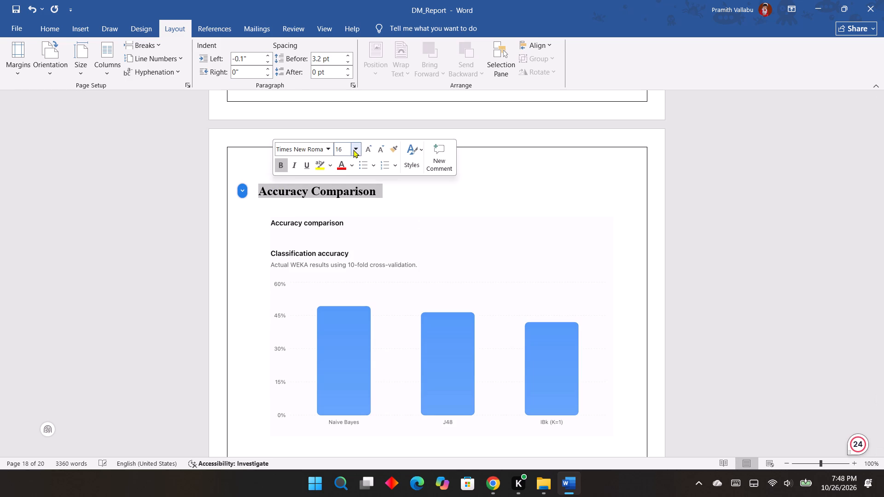
click(353, 150)
click(350, 235)
click(428, 221)
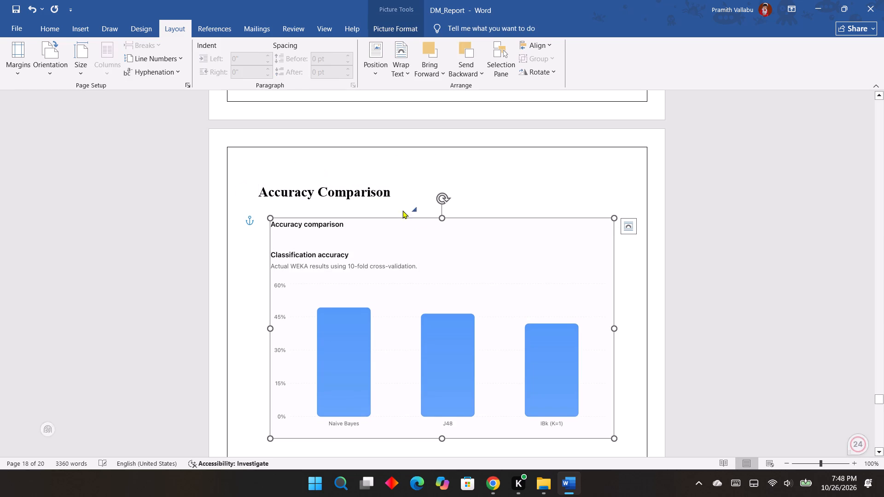
scroll(387, 297, down, 5)
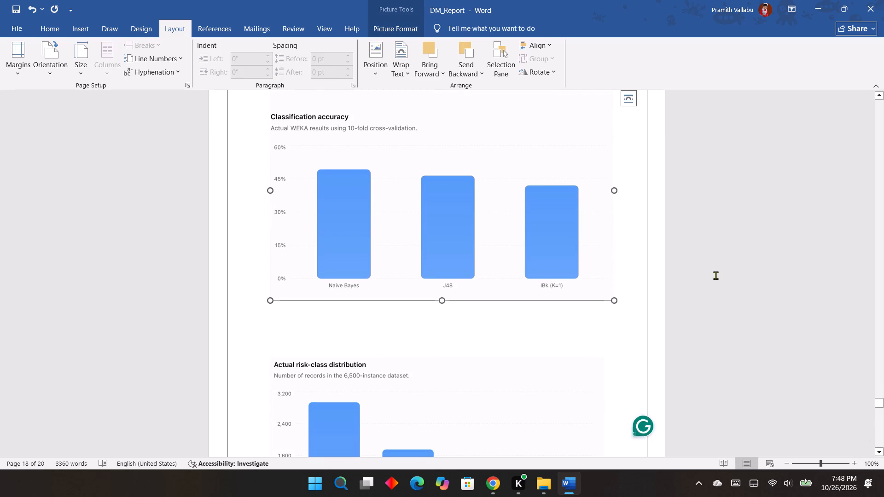
click(717, 273)
scroll(638, 295, up, 5)
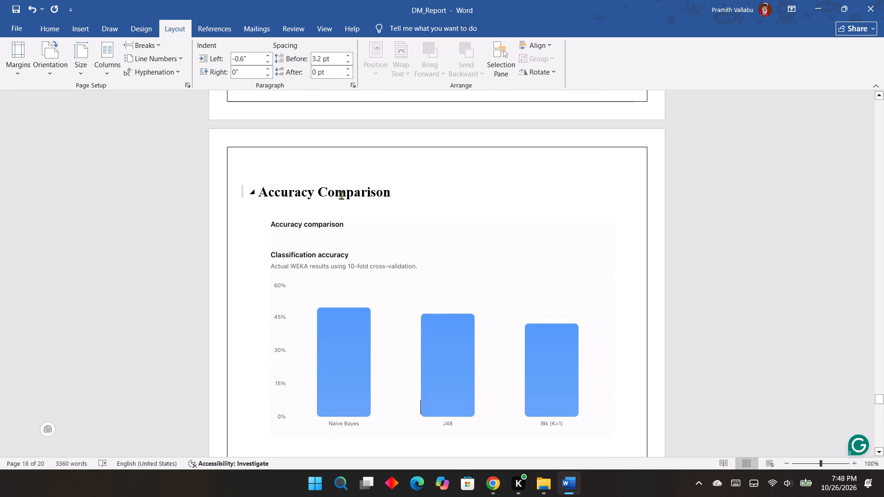
scroll(346, 196, up, 11)
scroll(372, 217, down, 10)
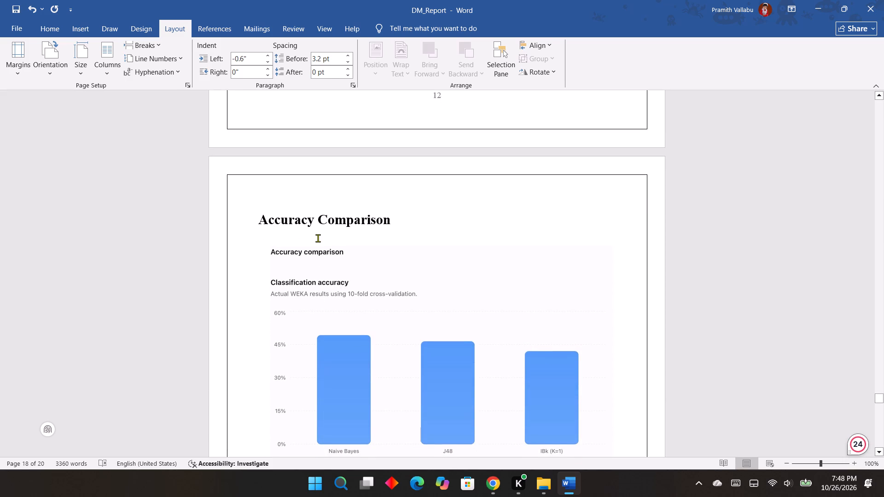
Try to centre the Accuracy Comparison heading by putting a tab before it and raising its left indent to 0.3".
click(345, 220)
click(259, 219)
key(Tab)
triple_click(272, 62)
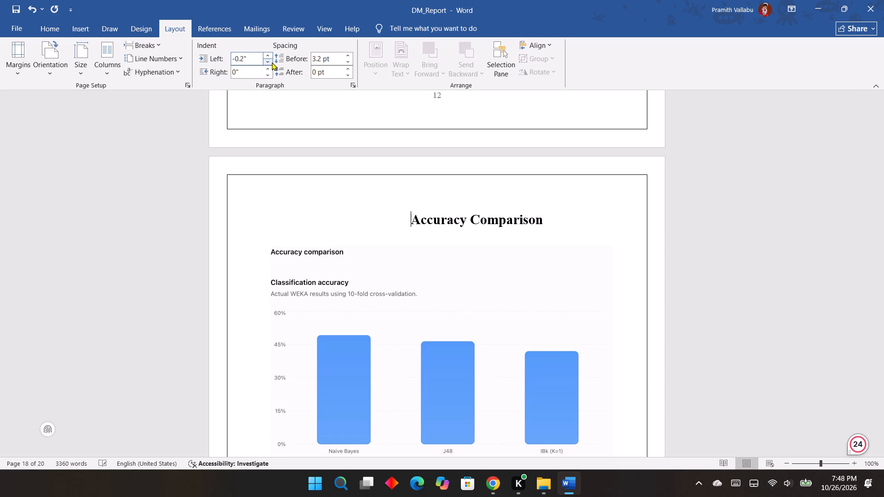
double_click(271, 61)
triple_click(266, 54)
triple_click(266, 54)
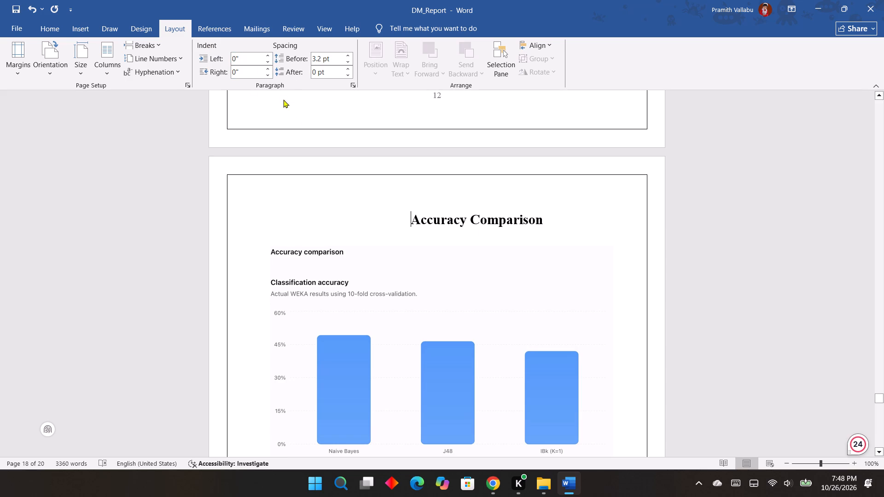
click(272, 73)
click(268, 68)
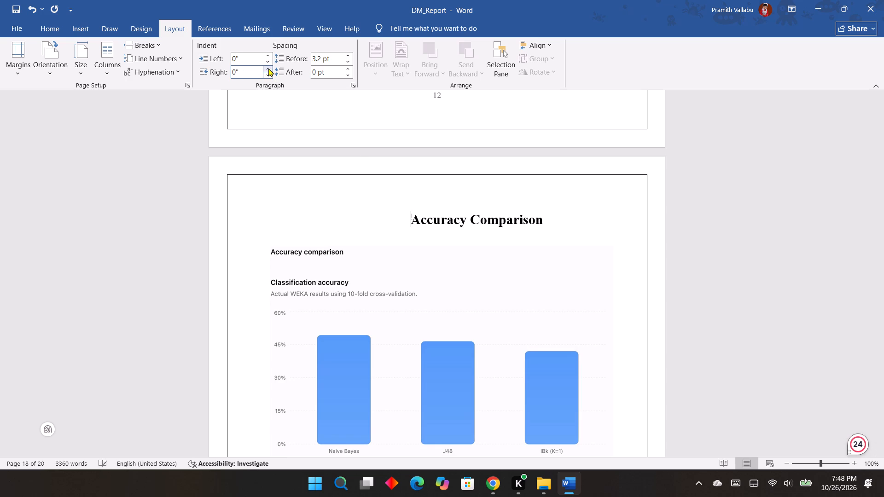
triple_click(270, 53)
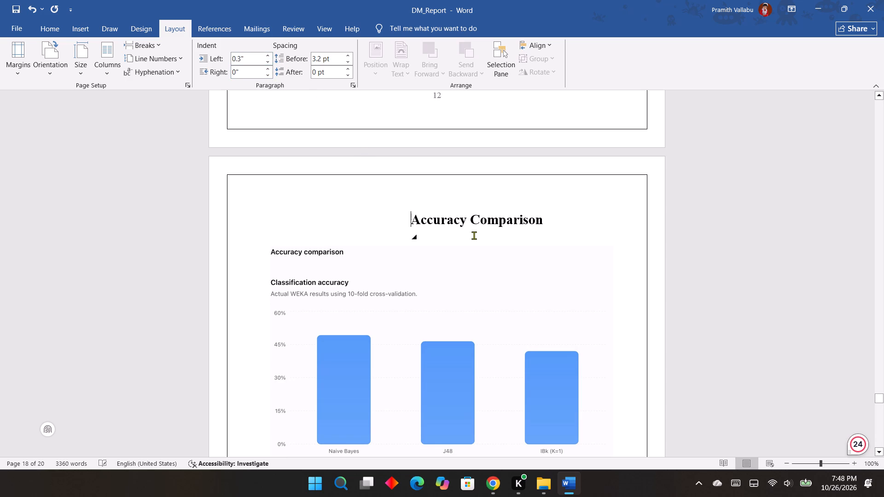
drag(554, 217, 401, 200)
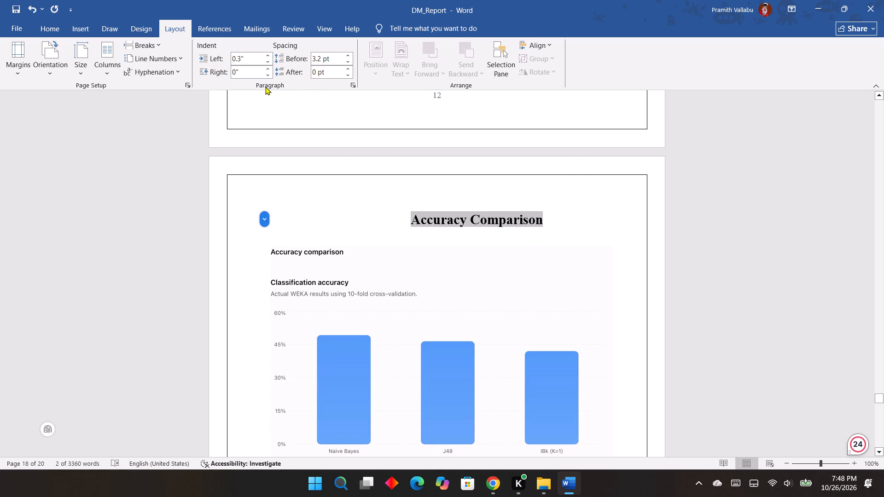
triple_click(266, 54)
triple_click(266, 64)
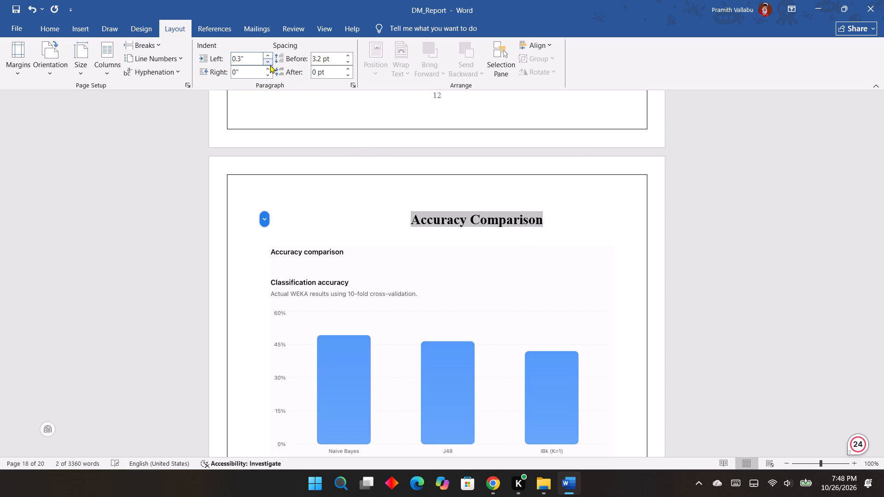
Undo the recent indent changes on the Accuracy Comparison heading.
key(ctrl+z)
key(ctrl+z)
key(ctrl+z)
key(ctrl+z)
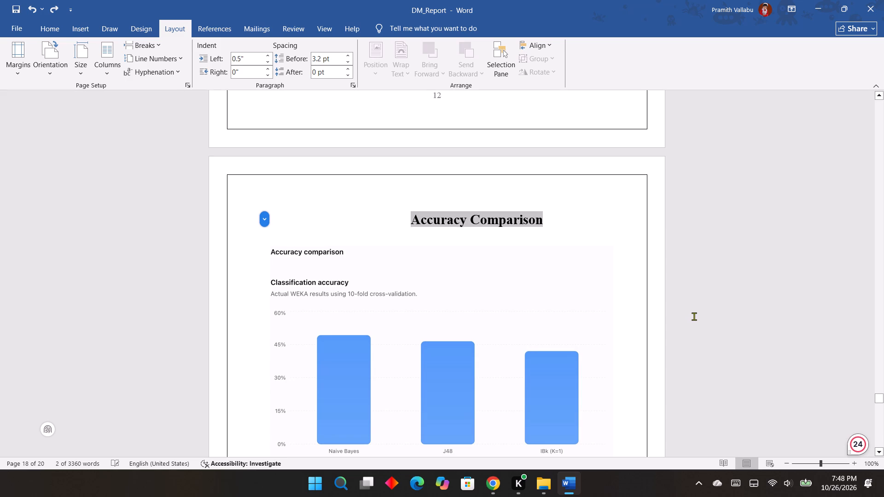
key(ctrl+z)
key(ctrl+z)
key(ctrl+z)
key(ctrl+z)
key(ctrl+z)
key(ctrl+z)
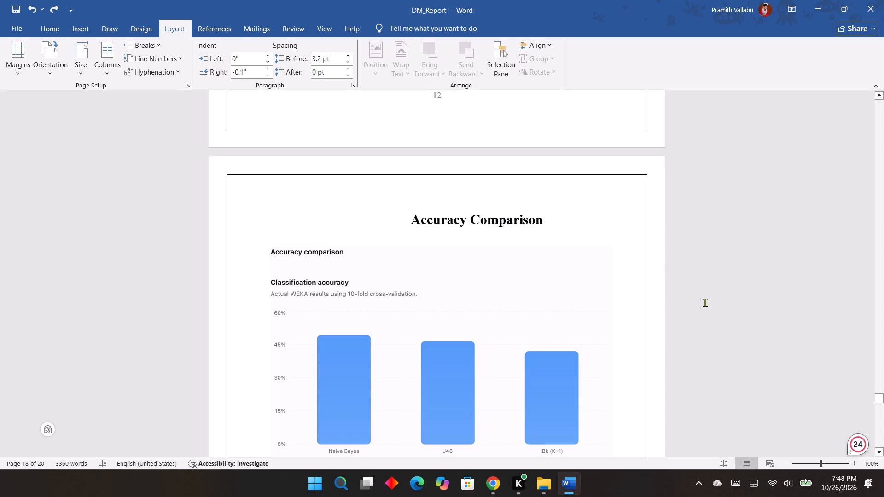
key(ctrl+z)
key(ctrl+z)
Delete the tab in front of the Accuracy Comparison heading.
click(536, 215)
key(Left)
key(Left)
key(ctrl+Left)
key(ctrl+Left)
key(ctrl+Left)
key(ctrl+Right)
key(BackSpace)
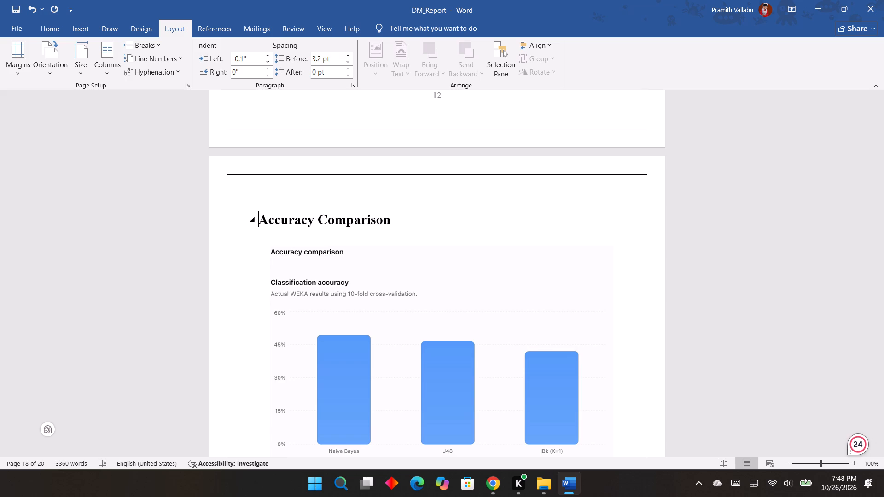
Set the Accuracy Comparison heading's left indent to 1.9" so it sits centred above the chart.
triple_click(272, 52)
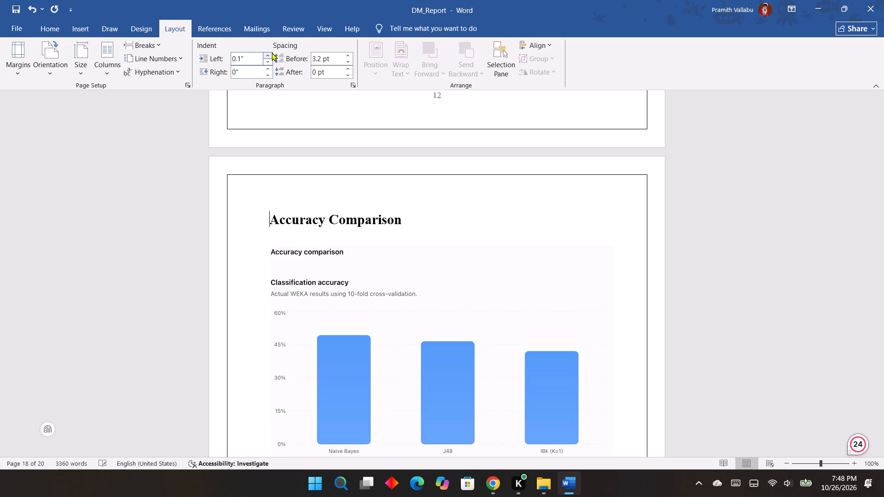
triple_click(272, 52)
triple_click(272, 52)
triple_click(270, 52)
triple_click(270, 52)
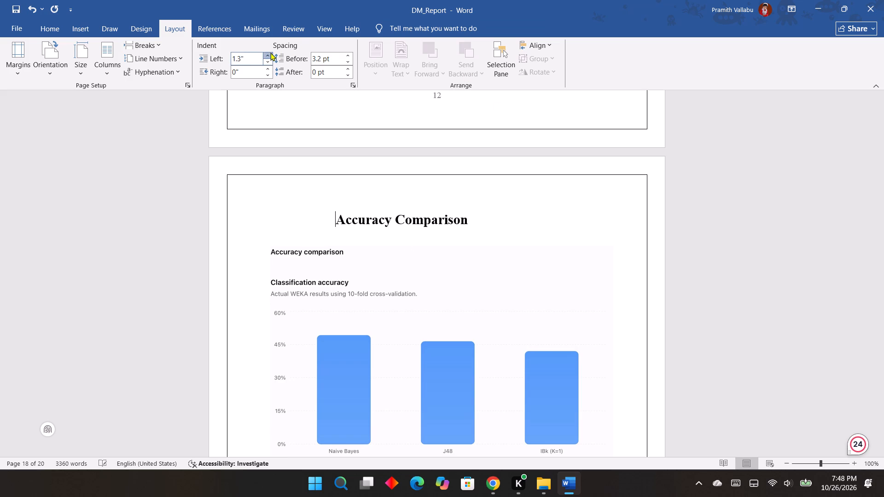
triple_click(270, 52)
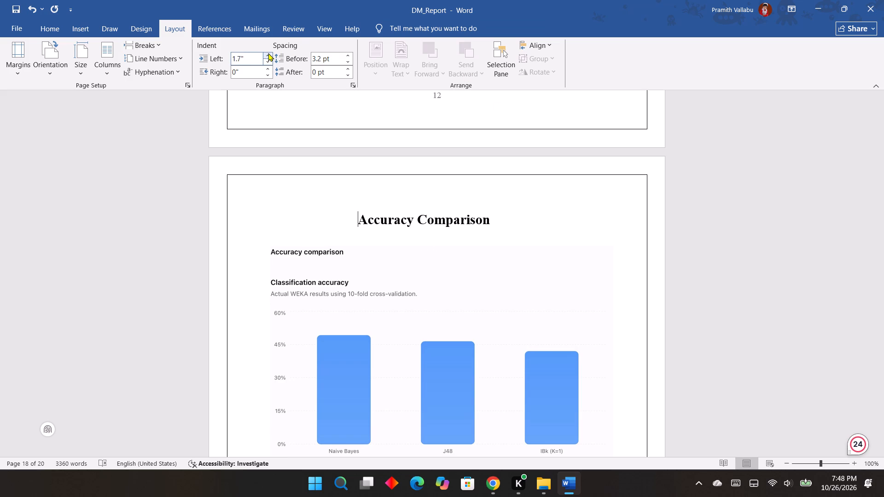
double_click(268, 53)
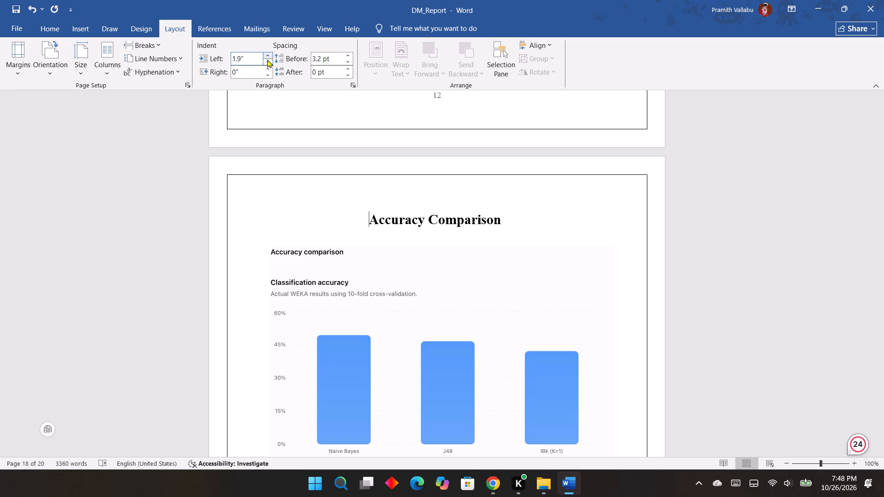
Set the Accuracy Comparison heading's left indent to 1.8".
click(267, 59)
click(778, 206)
Review the report's page layout and page numbers from the table of contents through the outputs to the references.
scroll(739, 249, up, 14)
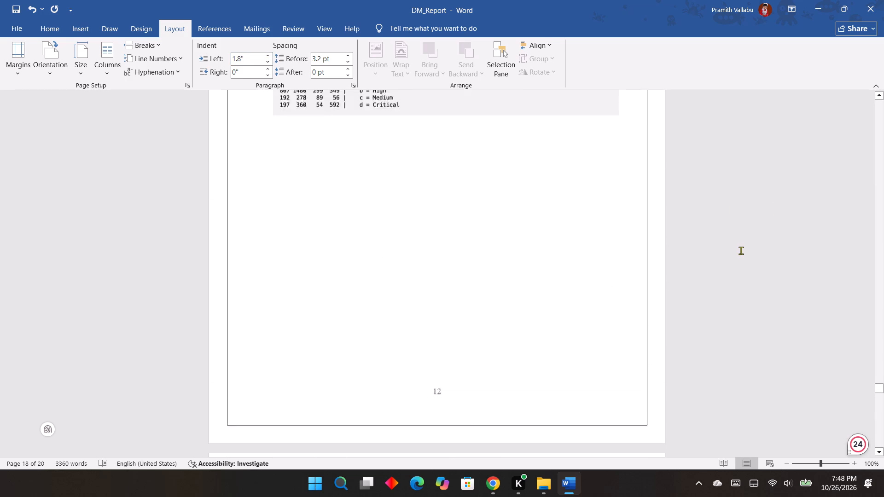
scroll(741, 250, up, 4)
scroll(744, 251, down, 18)
scroll(753, 256, up, 10)
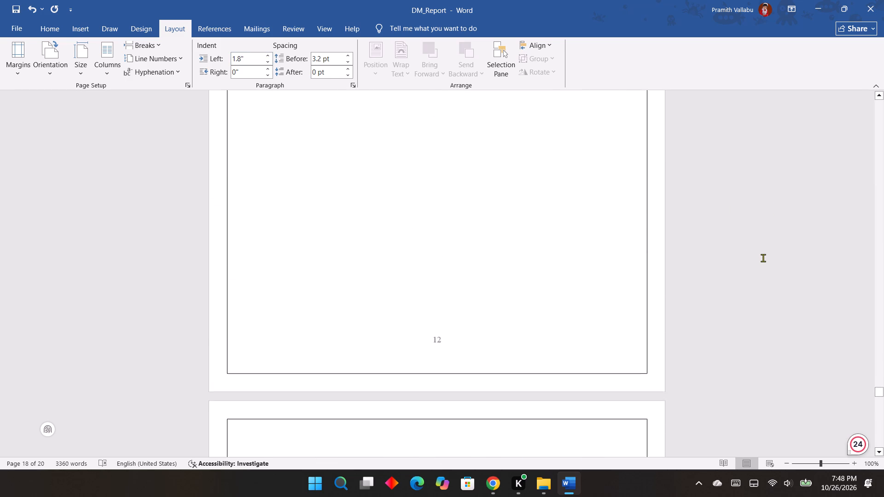
scroll(763, 258, up, 20)
scroll(763, 258, up, 1)
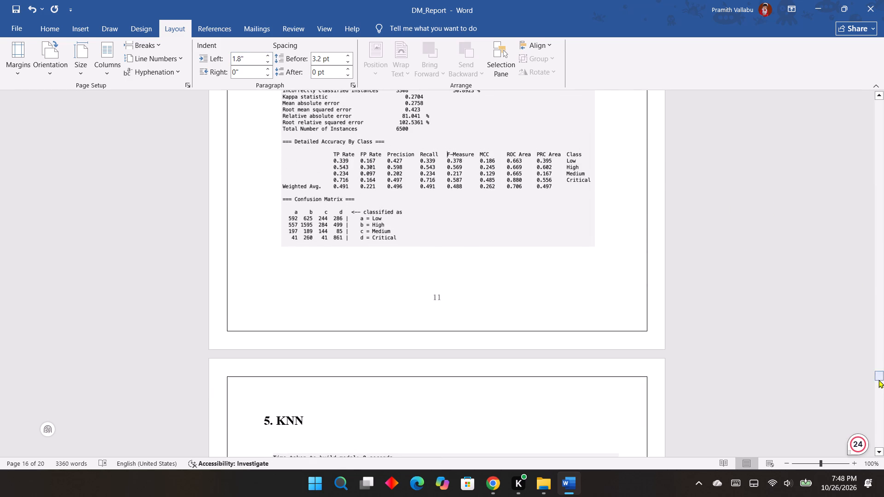
drag(879, 376, 878, 214)
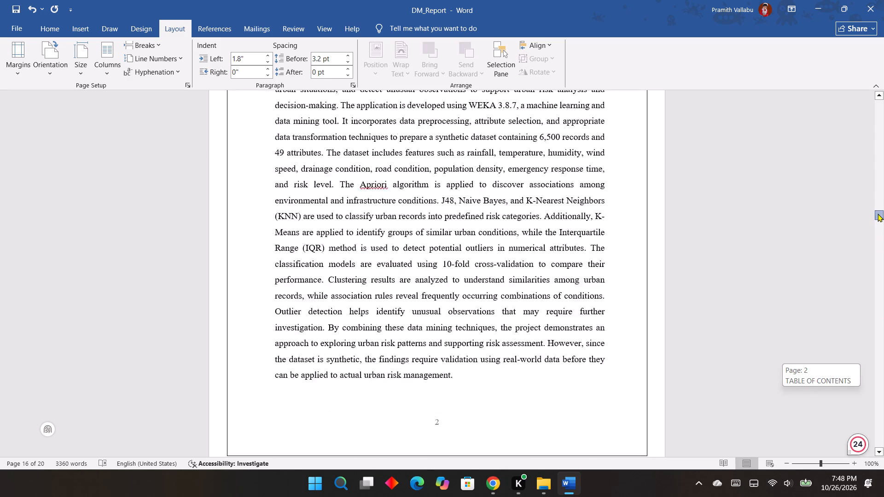
drag(878, 214, 873, 179)
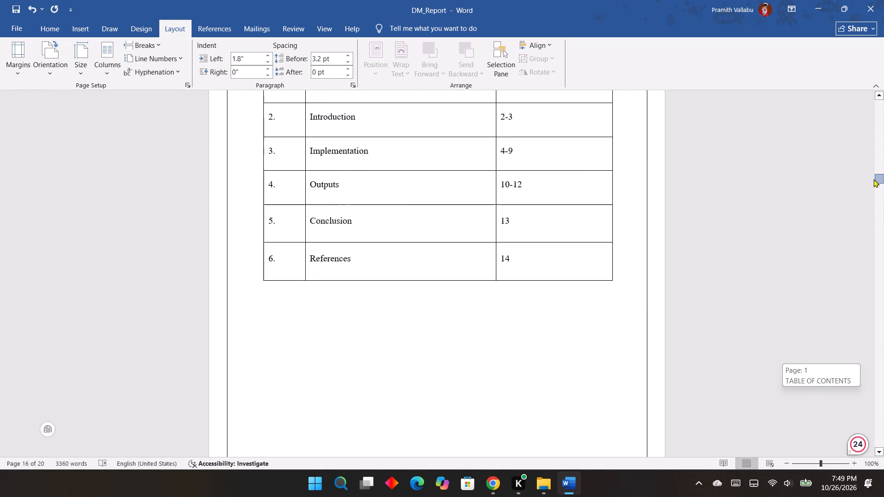
drag(873, 179, 875, 189)
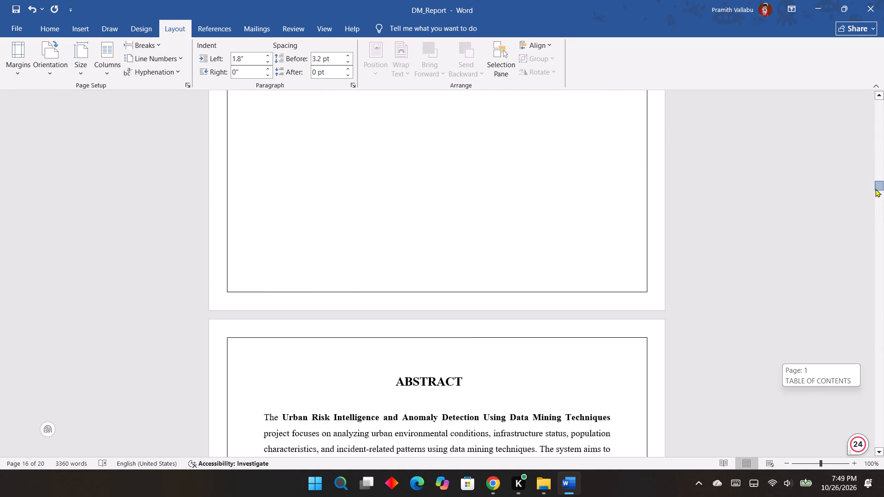
drag(875, 189, 883, 373)
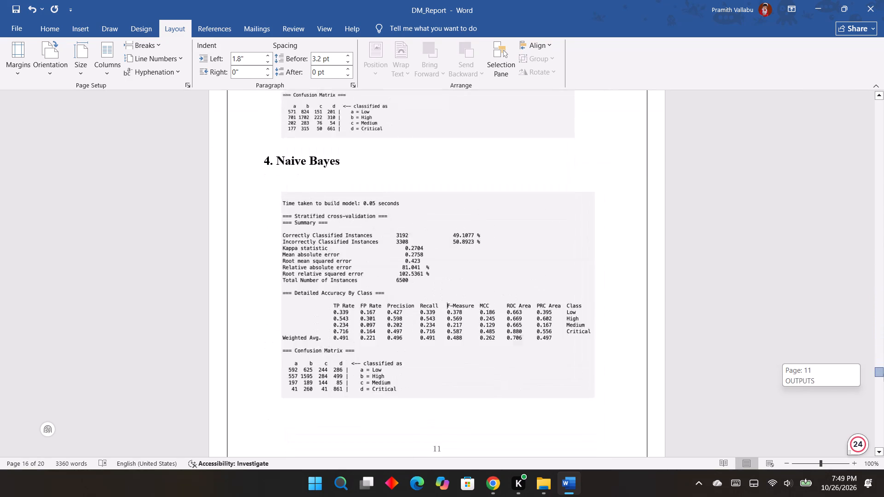
drag(883, 373, 883, 441)
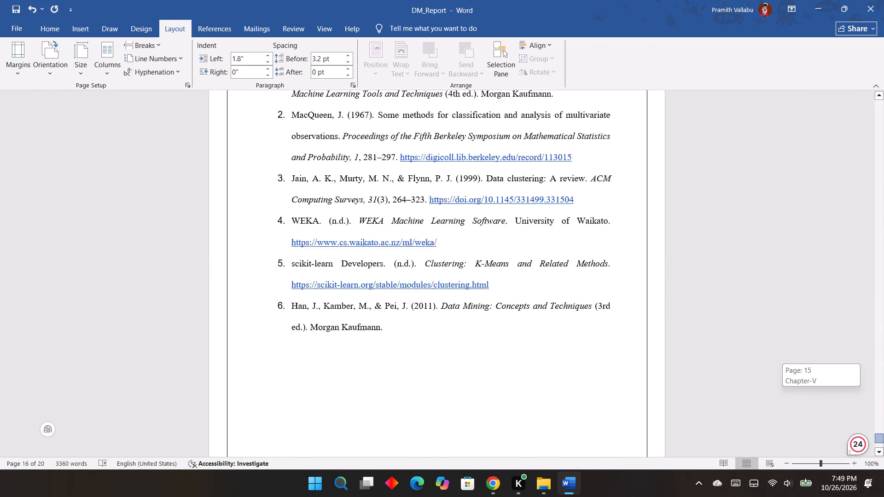
Delete the blank lines above the Chapter-IV heading on the Conclusion page.
drag(883, 441, 877, 415)
drag(368, 248, 379, 246)
key(BackSpace)
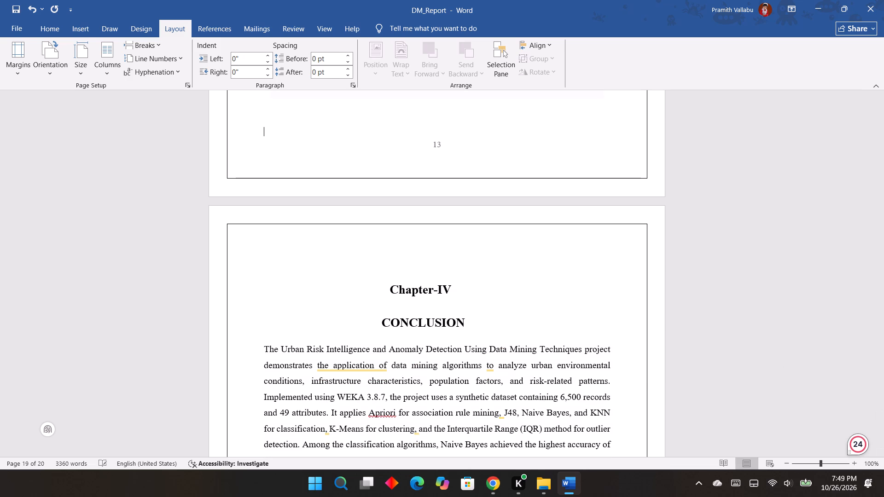
key(Down)
key(BackSpace)
key(Down)
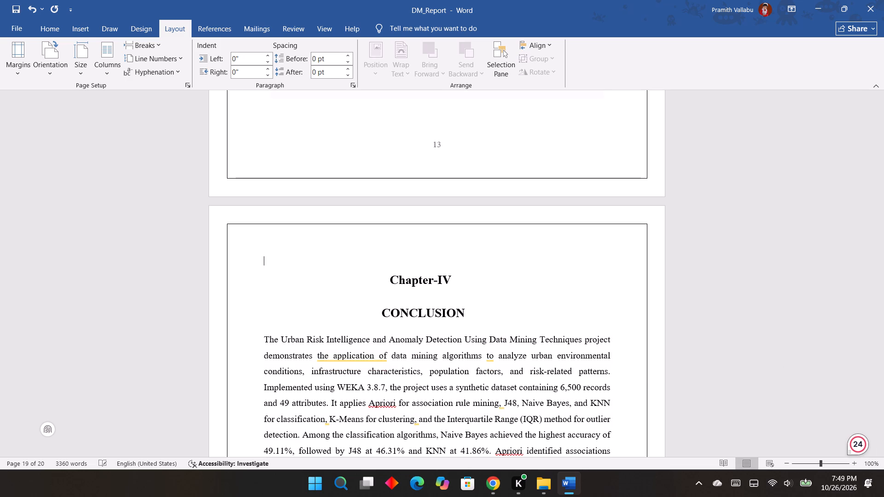
key(BackSpace)
key(Down)
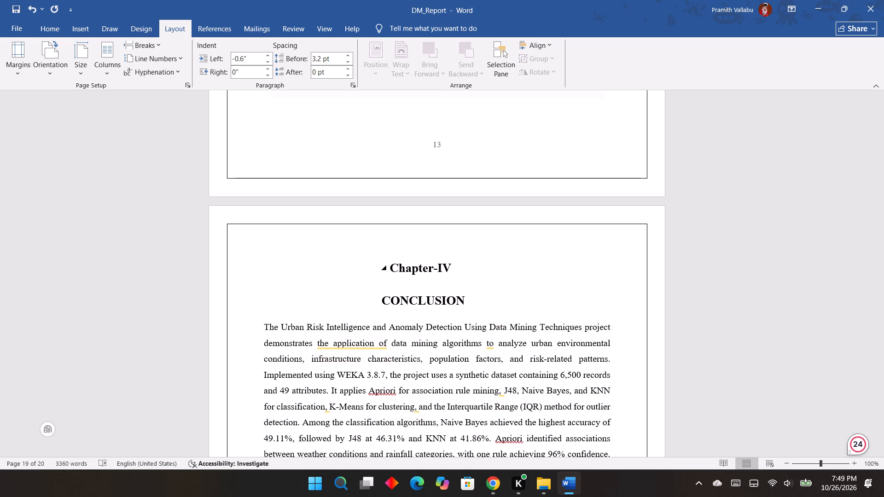
Check the layout and page numbers of the Conclusion, References and Accuracy Comparison pages.
scroll(423, 246, down, 13)
scroll(433, 285, down, 8)
click(384, 320)
scroll(431, 317, down, 3)
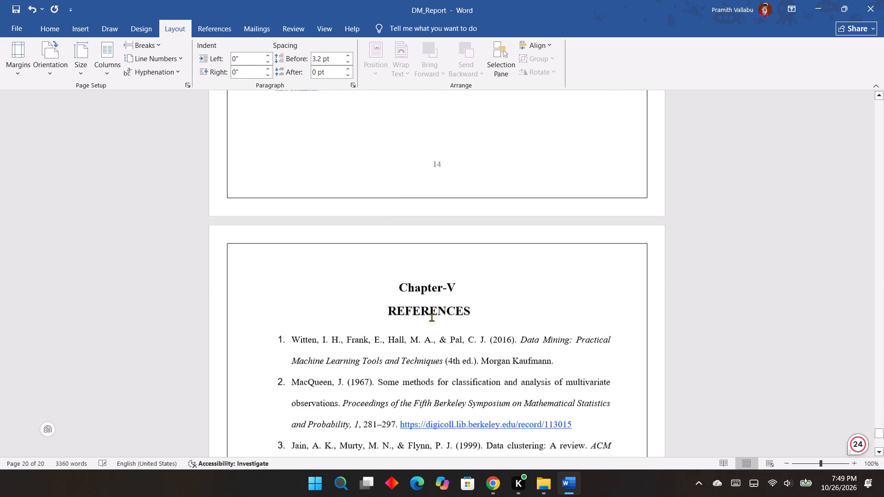
scroll(431, 317, down, 18)
scroll(432, 319, down, 8)
scroll(432, 319, up, 14)
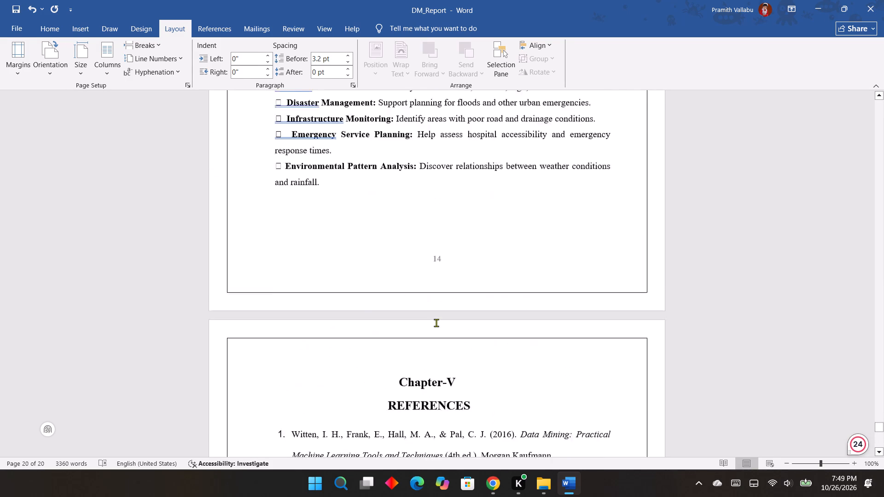
scroll(436, 323, up, 20)
scroll(436, 323, up, 19)
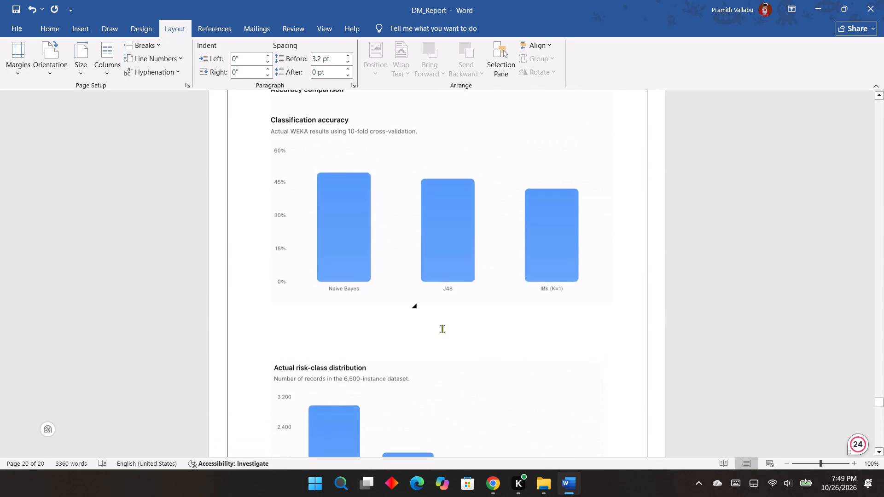
scroll(442, 329, up, 12)
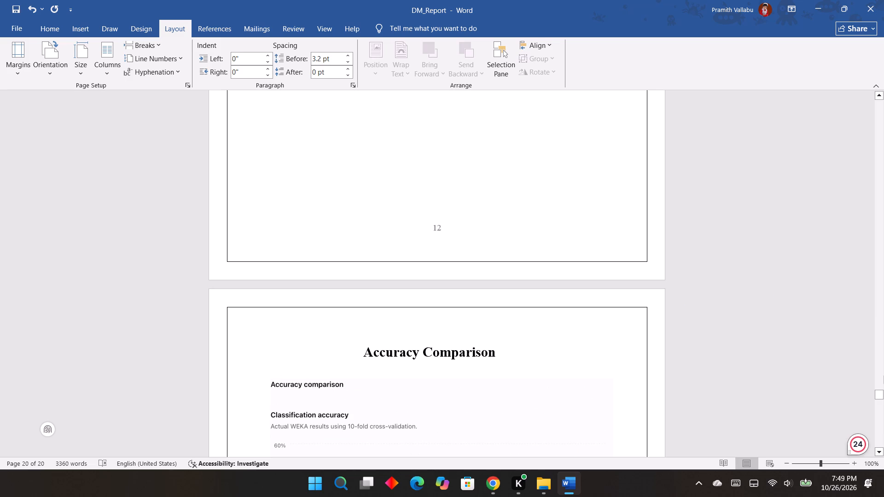
Extend the Outputs entry in the table of contents to read "Outputs and Accuracy Comparison", correcting its spelling.
drag(882, 396, 883, 290)
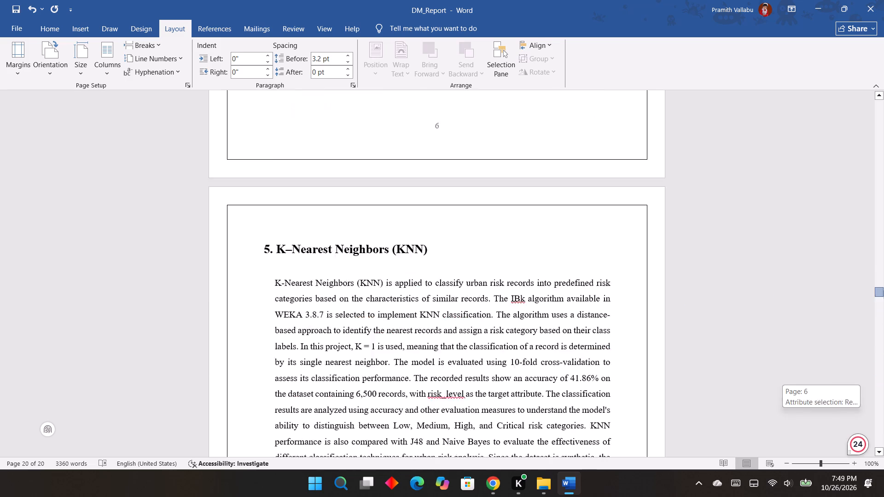
drag(883, 290, 880, 191)
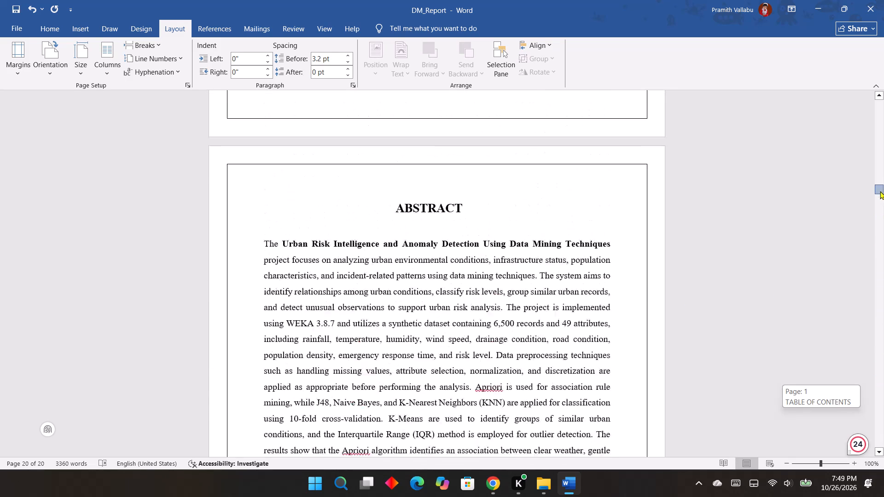
drag(880, 191, 881, 179)
click(394, 233)
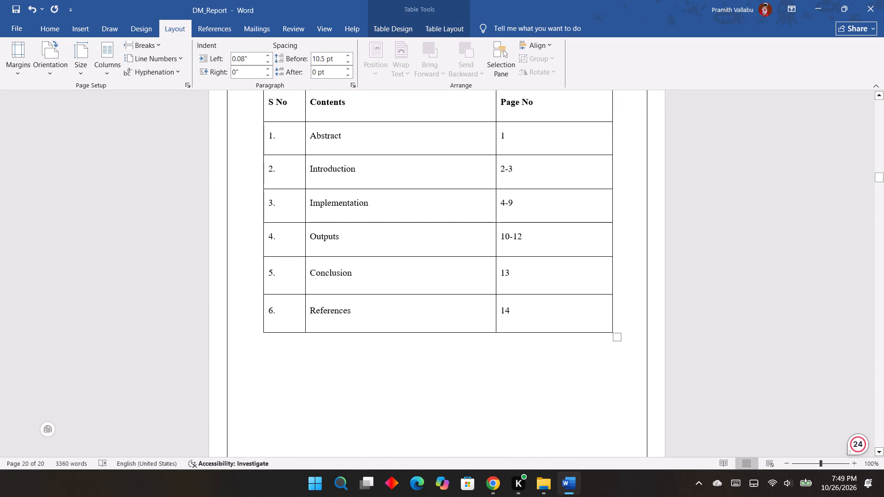
key(space)
text(an)
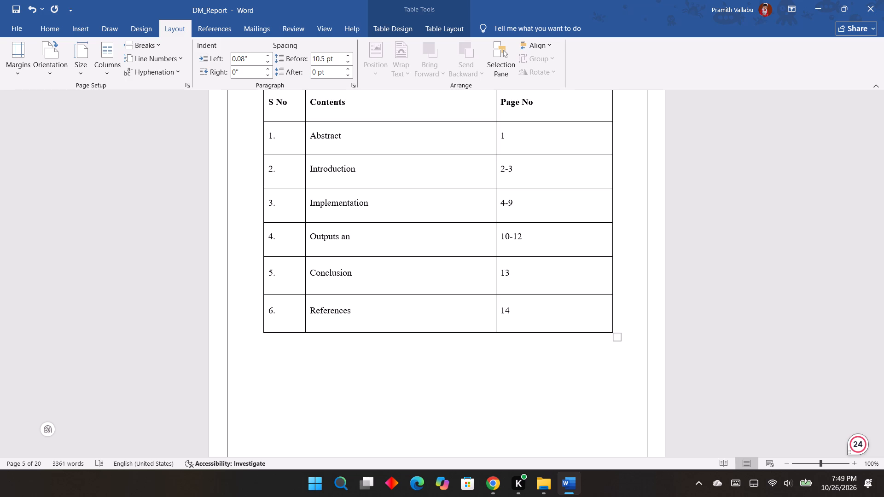
text(d Accuracy Cmp)
key(Left)
key(Left)
key(o)
key(Right)
key(Right)
text(arision)
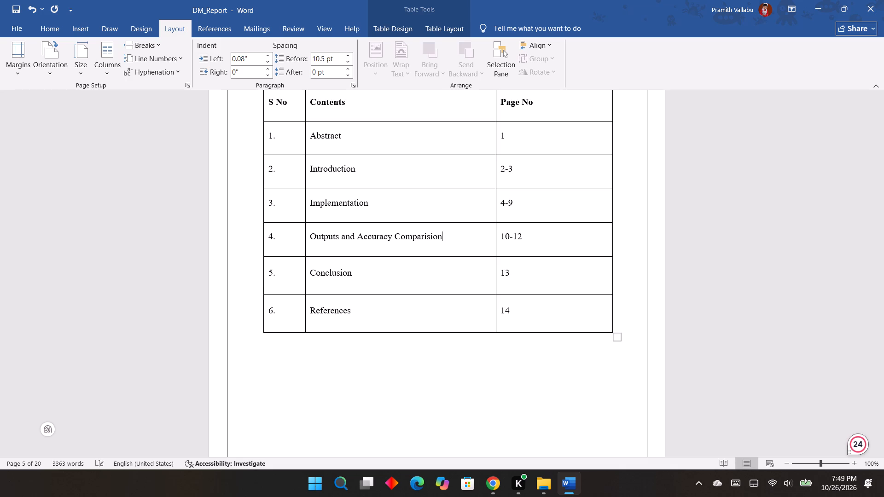
click(721, 260)
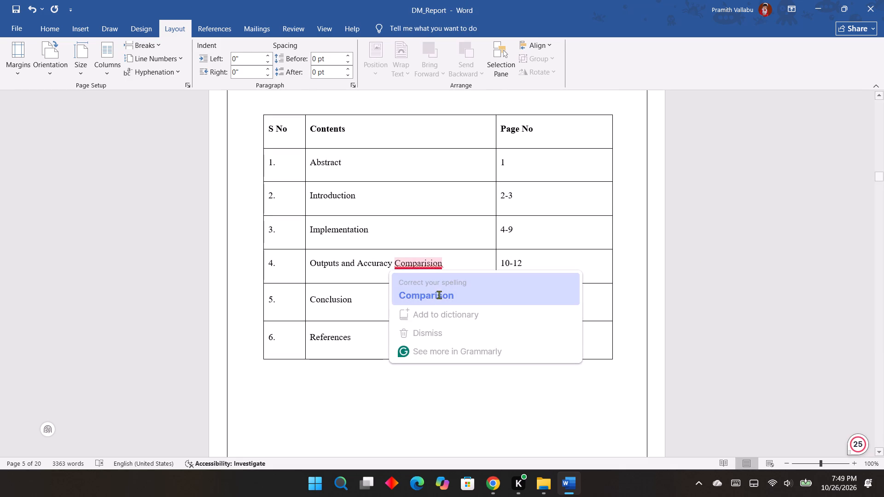
click(439, 295)
Update the contents table's page numbers to 10-13 for Outputs and Accuracy Comparison, 14 for Conclusion and 15 for References.
click(534, 266)
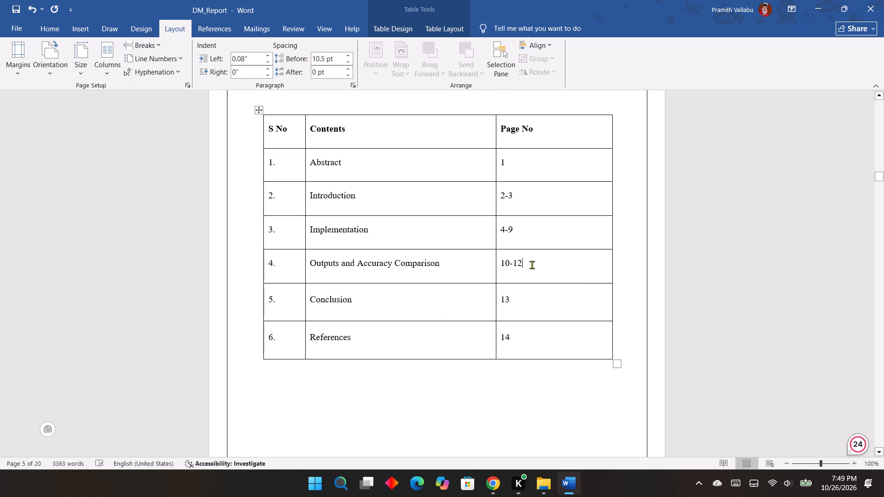
key(BackSpace)
key(3)
key(Down)
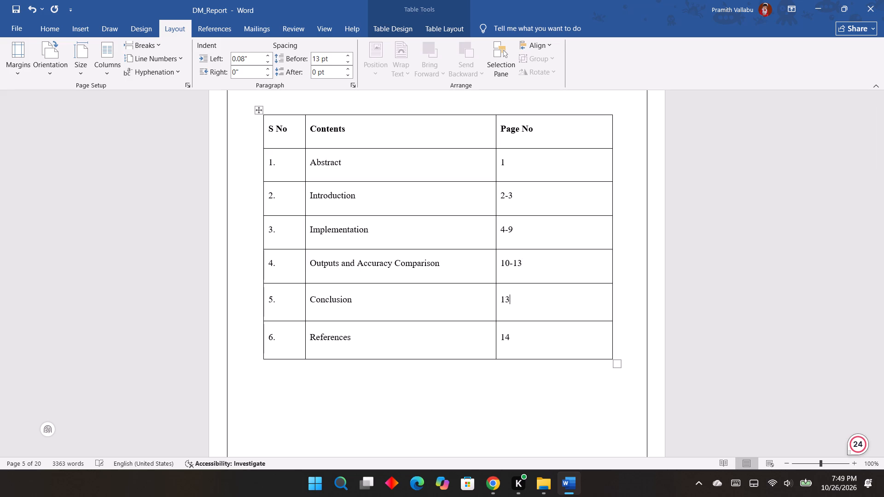
key(BackSpace)
key(4)
key(Down)
key(BackSpace)
key(5)
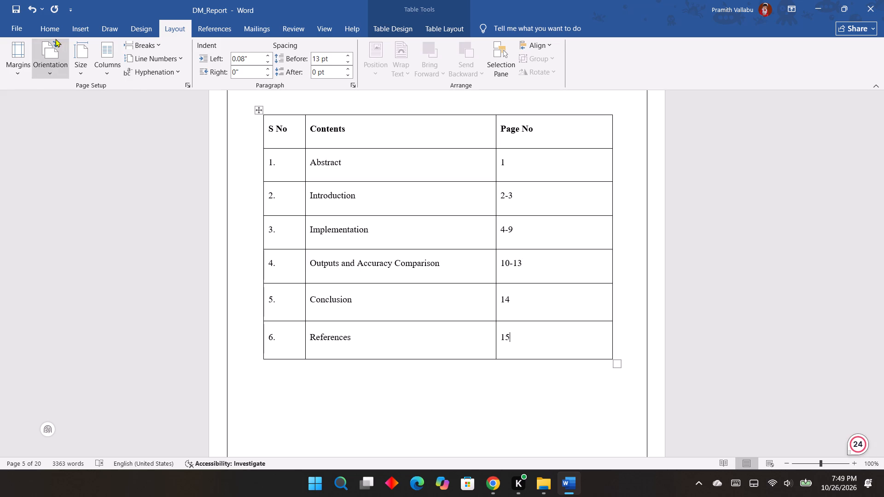
Inspect the formatting of the Chapter-II headings and body text, and look over the pages through to the references.
scroll(675, 263, down, 8)
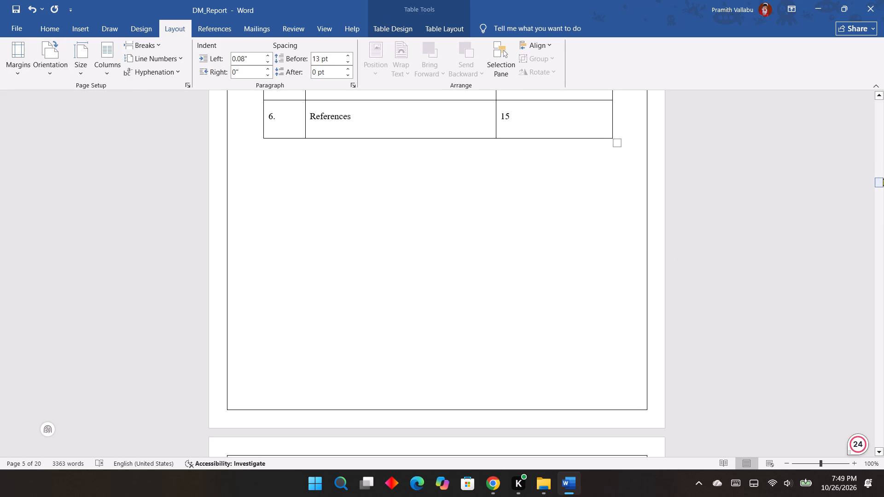
drag(882, 180, 883, 237)
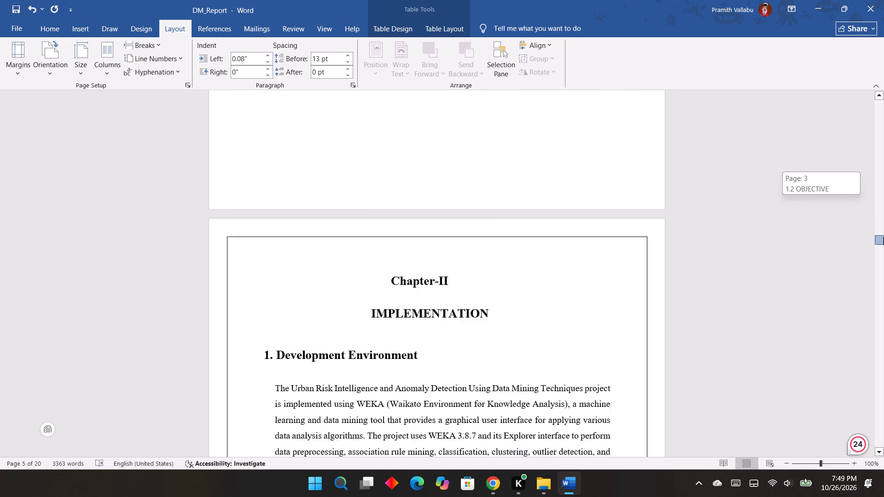
drag(883, 237, 883, 240)
drag(489, 319, 354, 340)
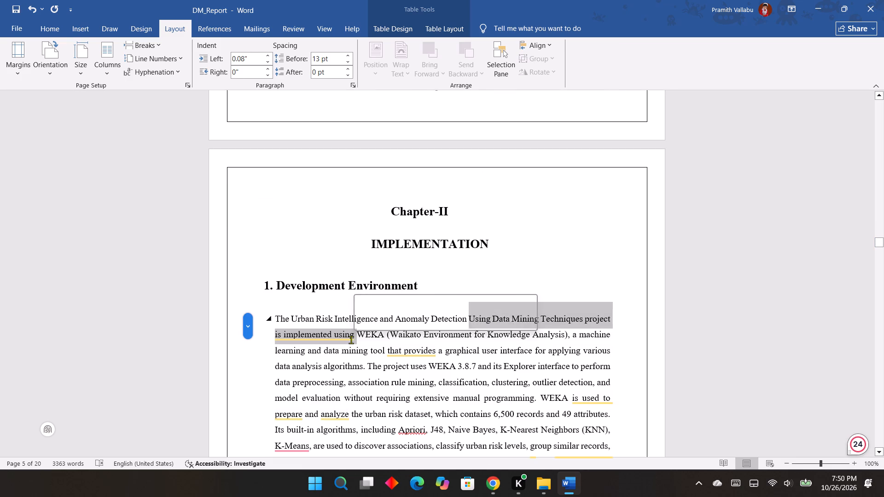
drag(421, 283, 312, 289)
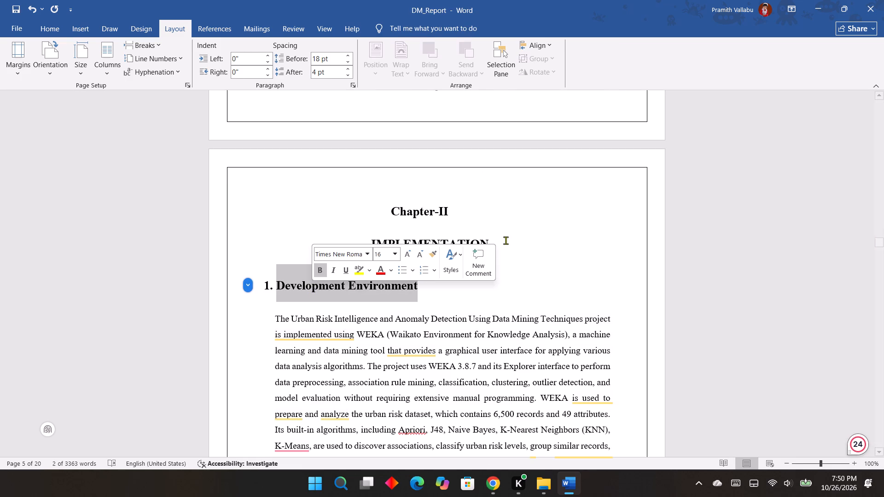
click(517, 238)
drag(500, 238, 413, 244)
click(504, 188)
drag(474, 206, 369, 209)
click(628, 216)
scroll(758, 211, down, 20)
scroll(758, 211, down, 2)
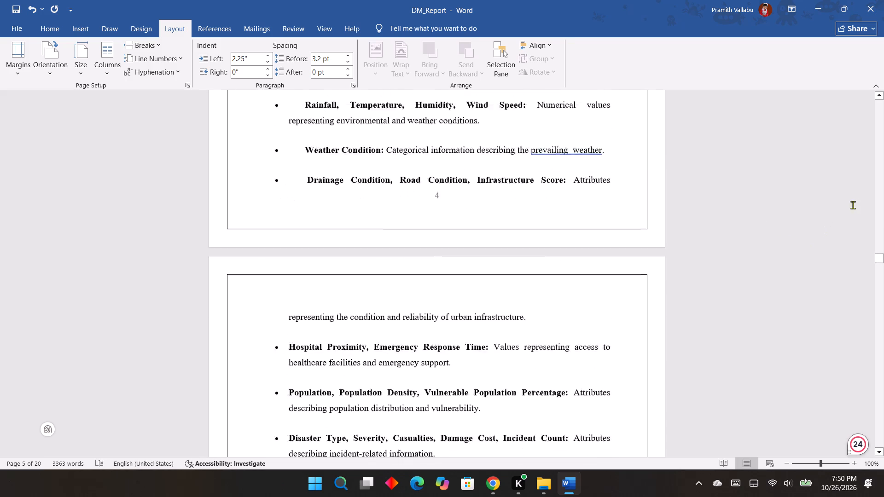
drag(879, 259, 883, 475)
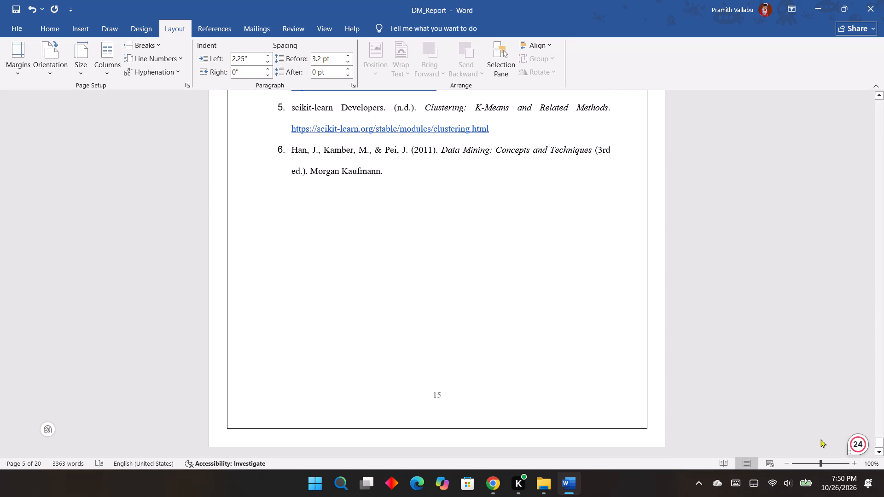
click(49, 21)
scroll(455, 242, up, 2)
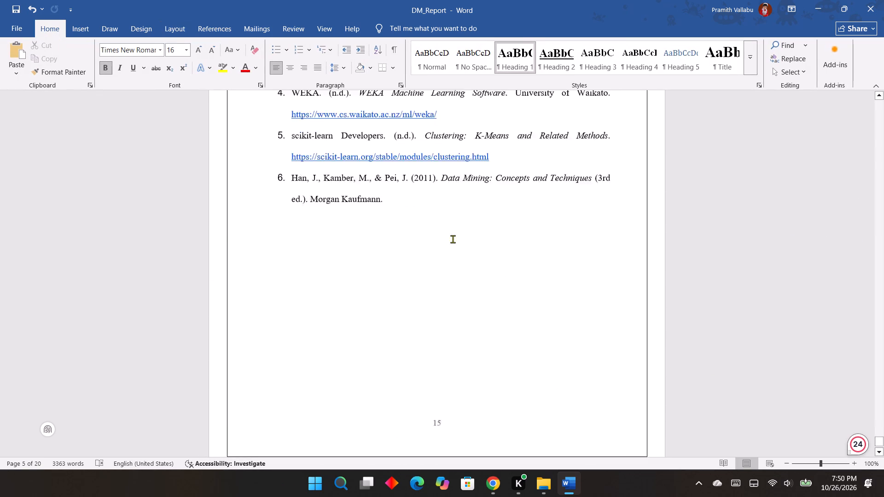
scroll(453, 239, up, 13)
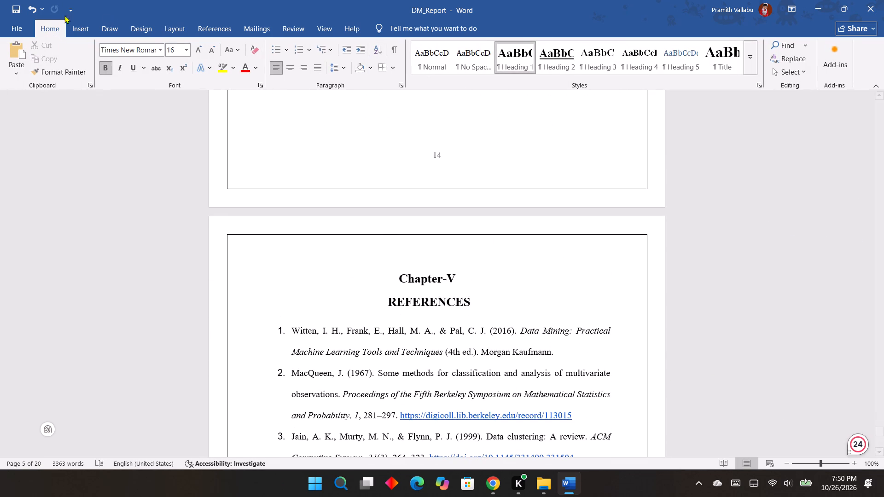
Save the DM_Report document.
triple_click(16, 6)
triple_click(16, 6)
triple_click(14, 6)
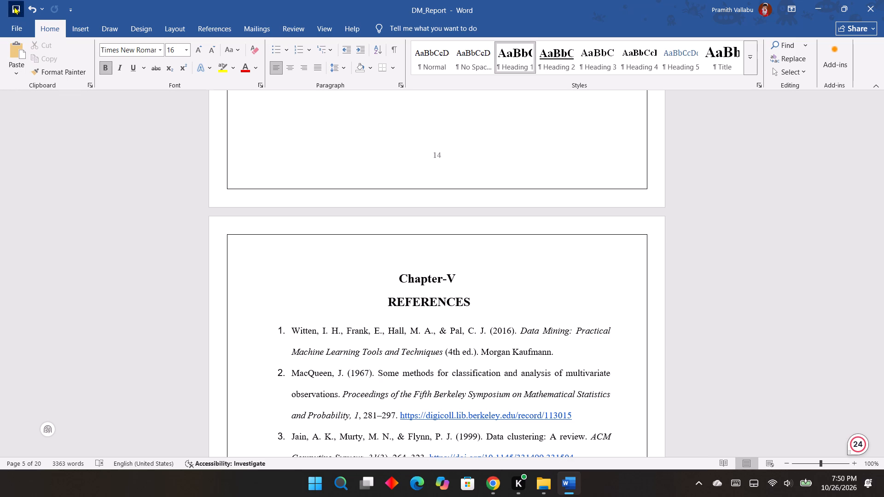
click(13, 8)
key(ctrl+s)
key(ctrl+s)
key(ctrl+s)
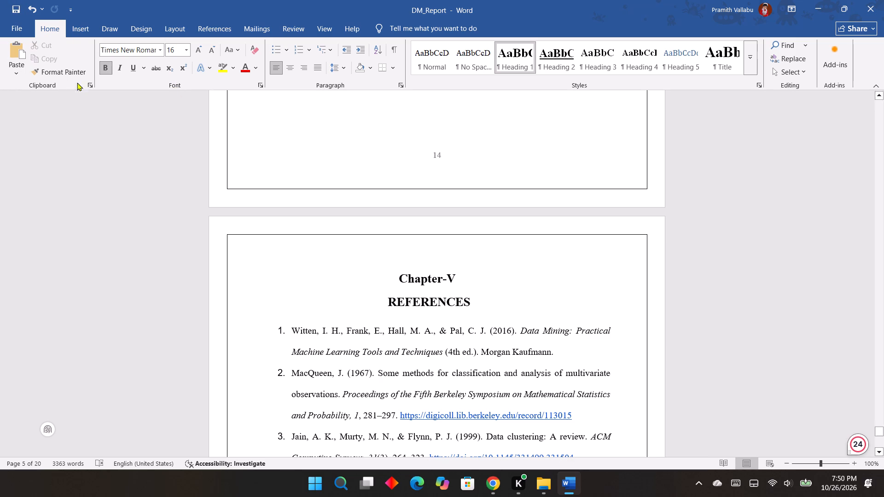
key(ctrl+s)
key(ctrl+s)
Open the document's file commands for saving a copy or exporting the report.
click(22, 29)
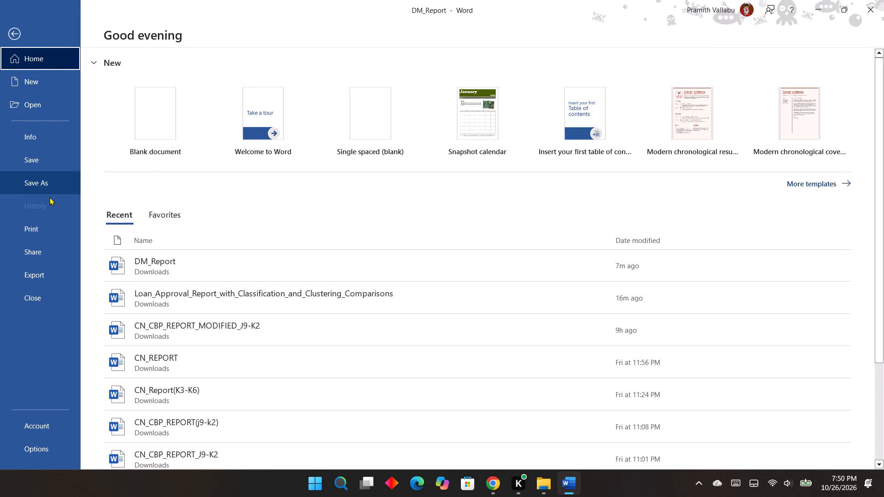
Export the report as a PDF to the Desktop folder under the file name "DM_Report_J9 - K1".
click(41, 270)
click(328, 157)
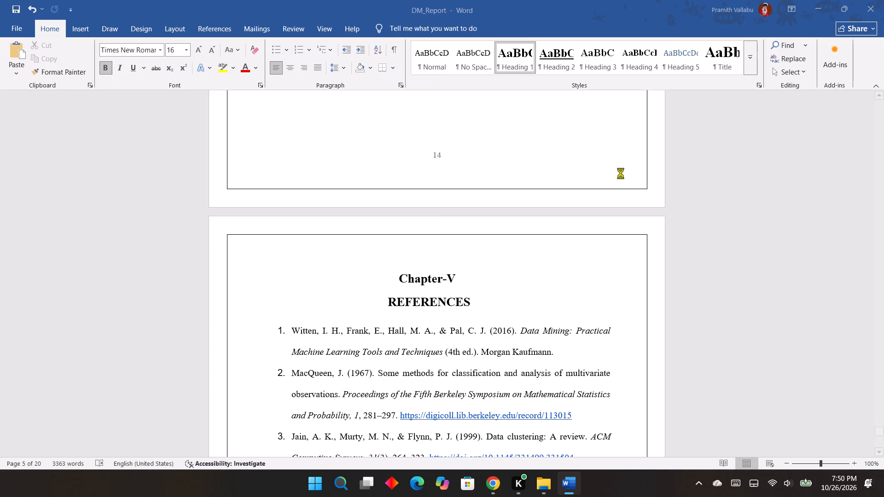
scroll(70, 144, up, 4)
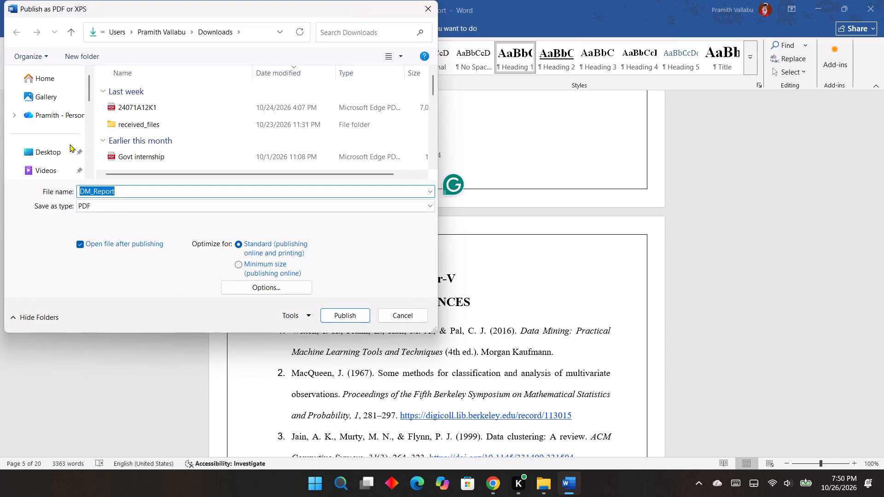
triple_click(50, 155)
triple_click(50, 155)
double_click(50, 155)
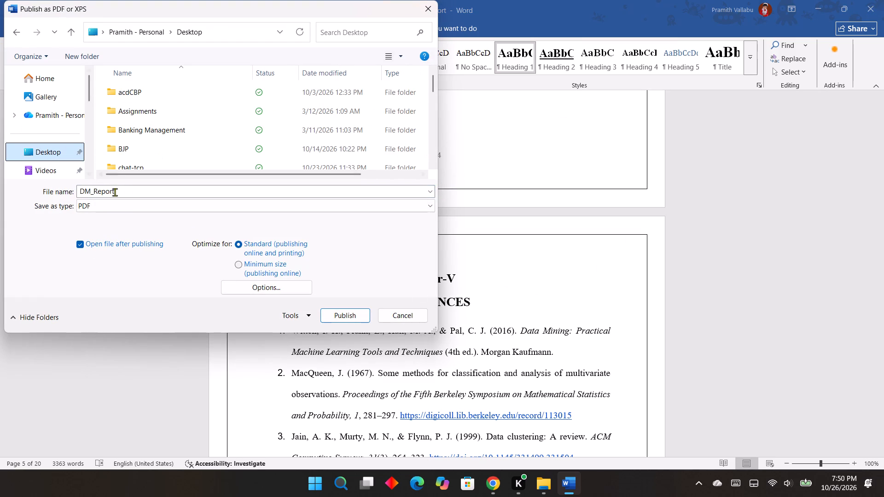
click(119, 193)
key(Right)
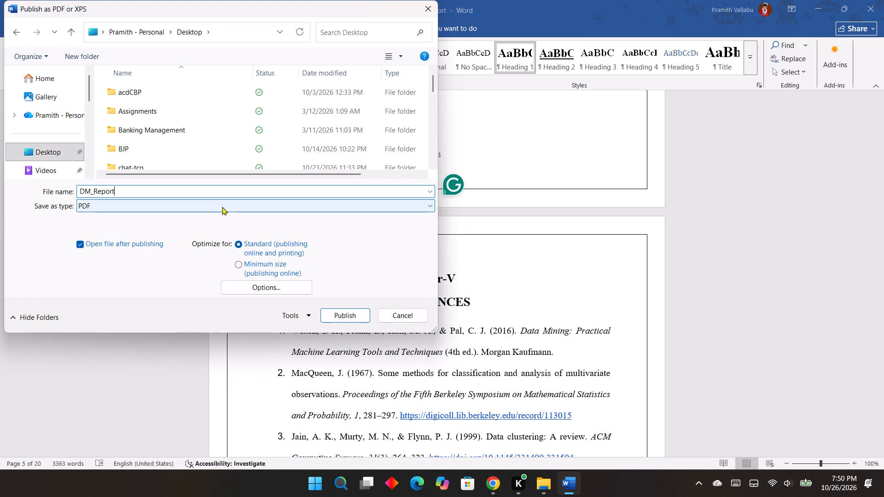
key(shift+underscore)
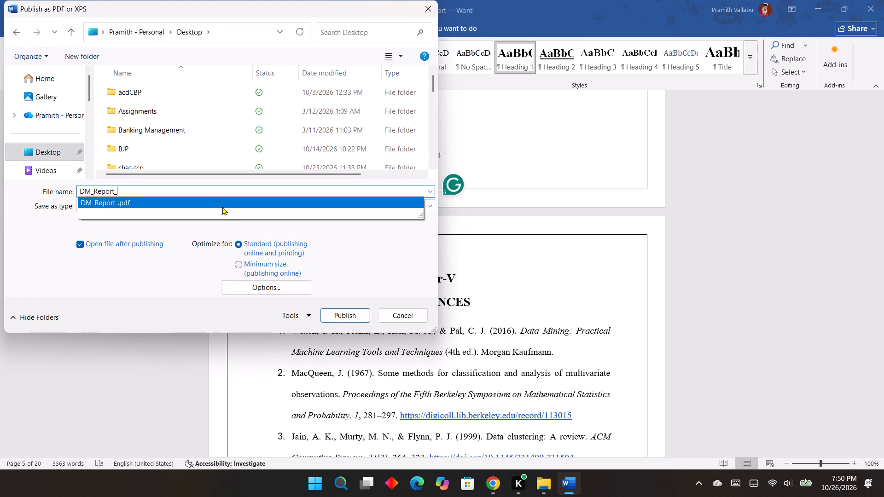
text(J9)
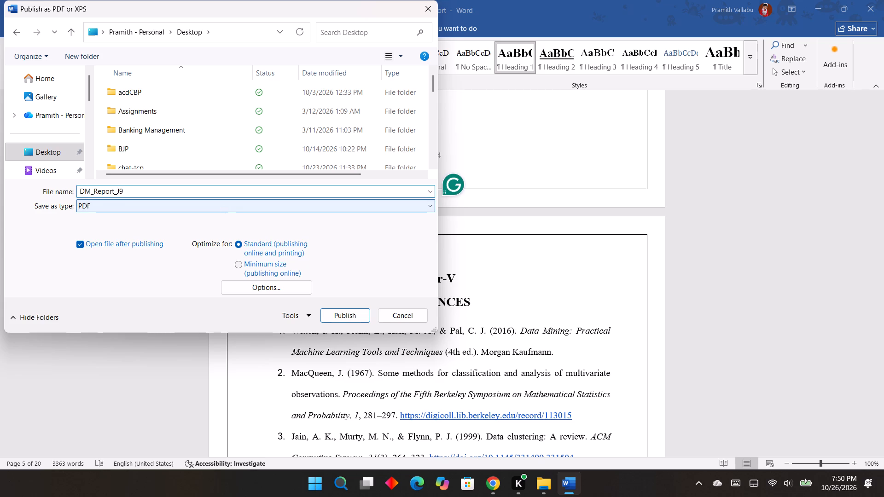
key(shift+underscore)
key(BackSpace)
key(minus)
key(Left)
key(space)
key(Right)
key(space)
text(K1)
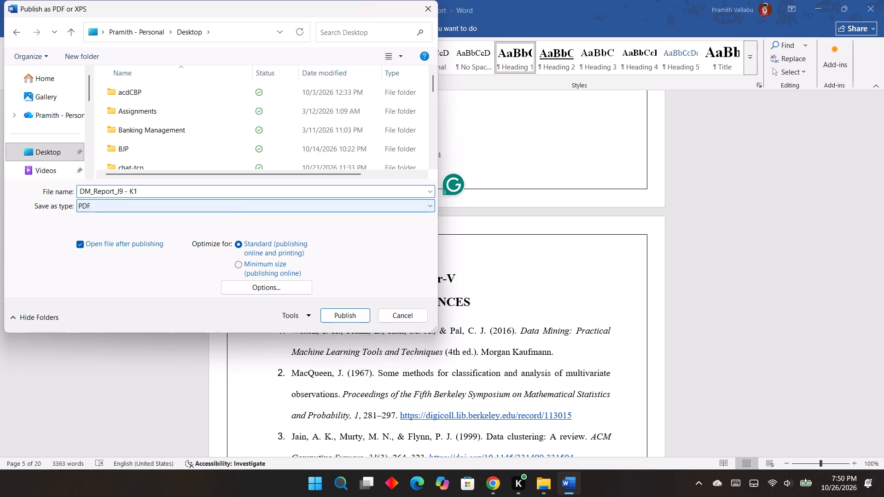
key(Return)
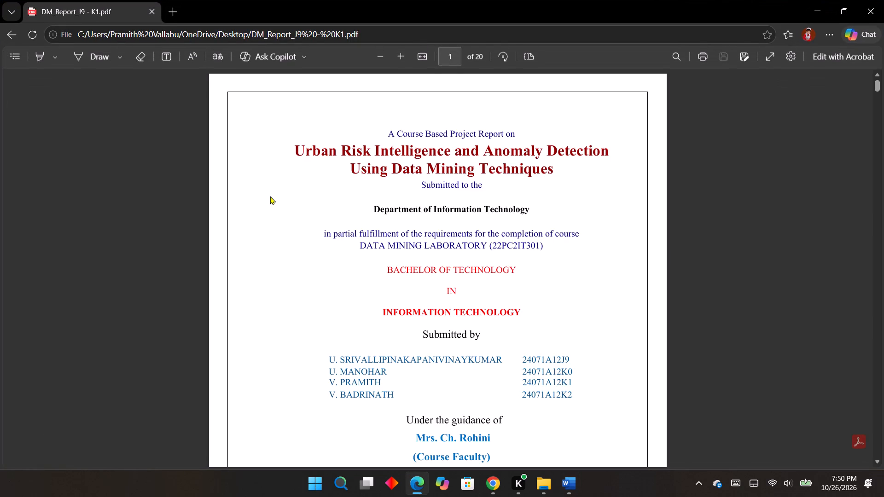
Close the exported PDF and return to the report document.
click(883, 0)
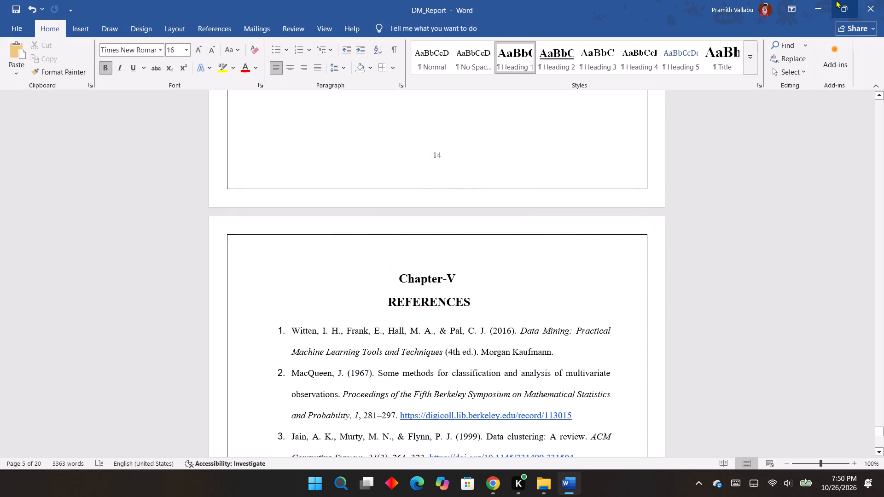